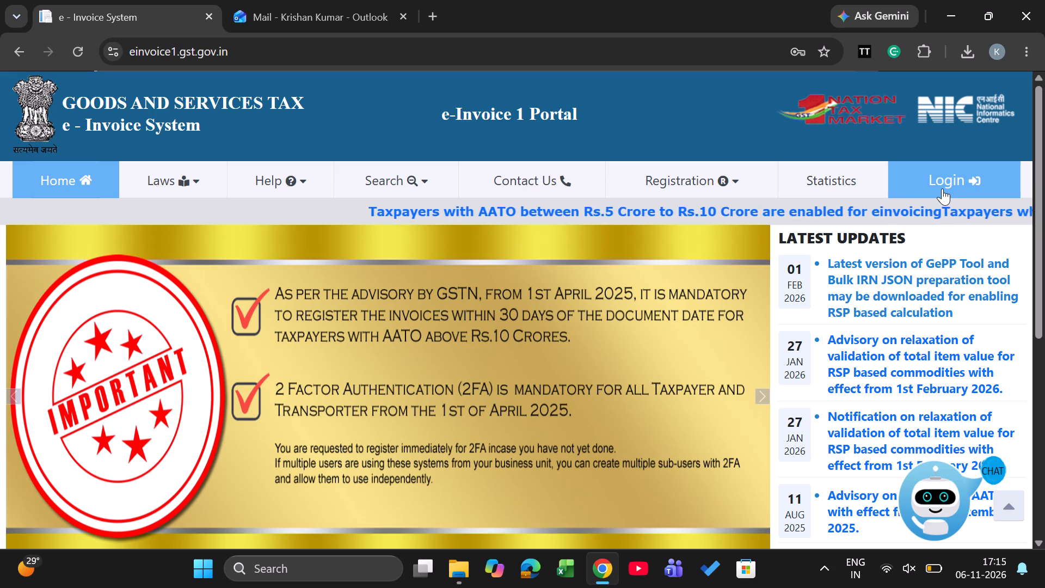
Log in to the e-Invoice 1 Portal with the prefilled user name and password, entering the captcha shown in the login form.
{"action": "left_click", "coordinate": [960, 173]}
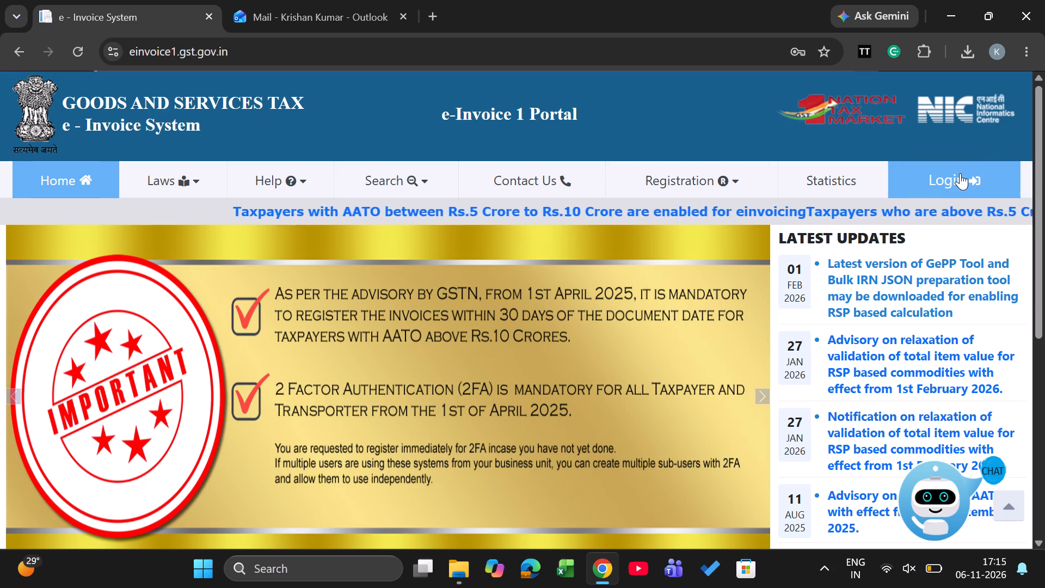
{"action": "left_click", "coordinate": [483, 374]}
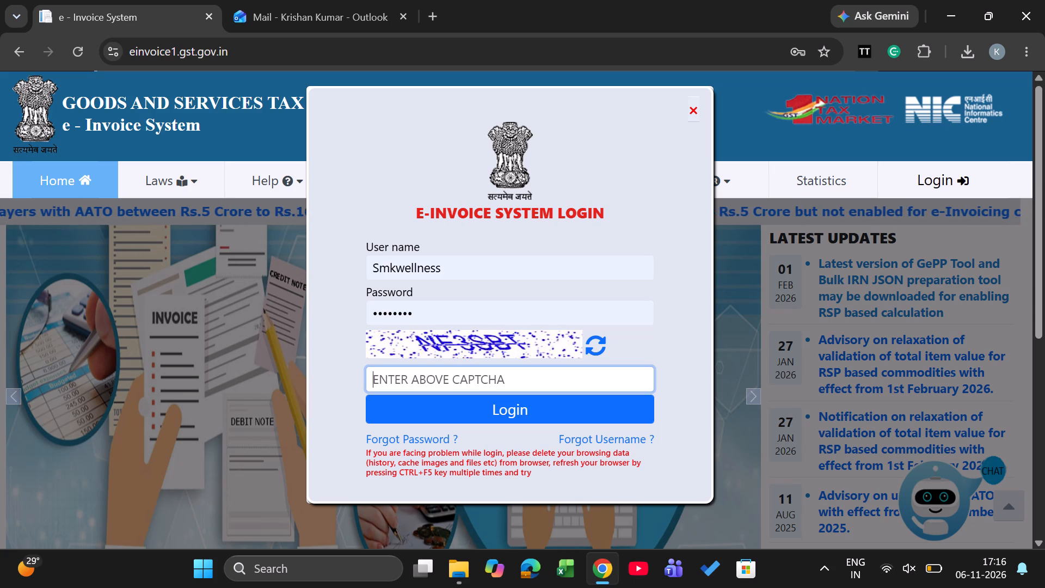
{"action": "type", "text": "NF"}
{"action": "key", "text": "3"}
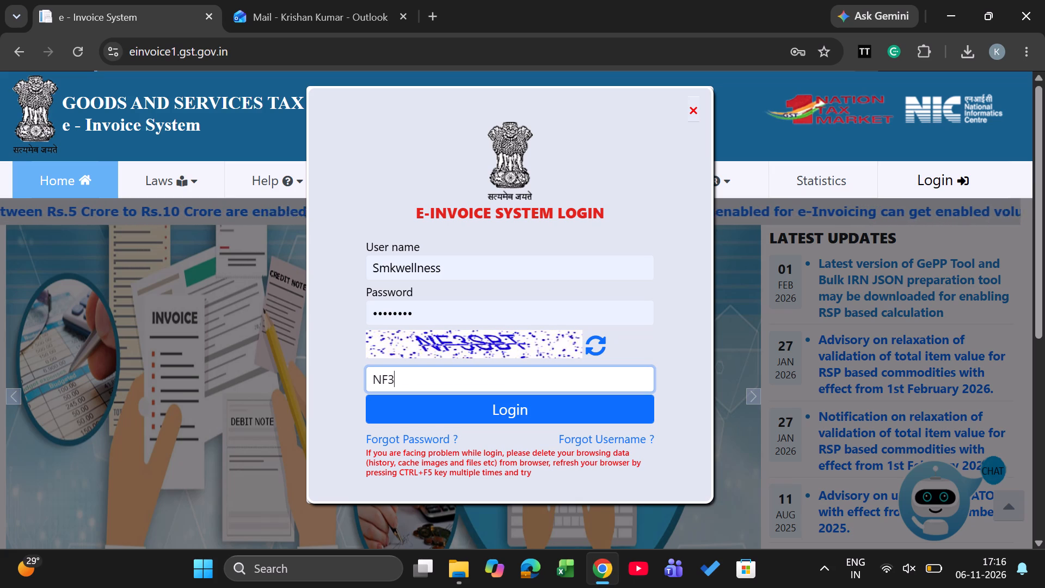
{"action": "key", "text": "s"}
{"action": "type", "text": "BT"}
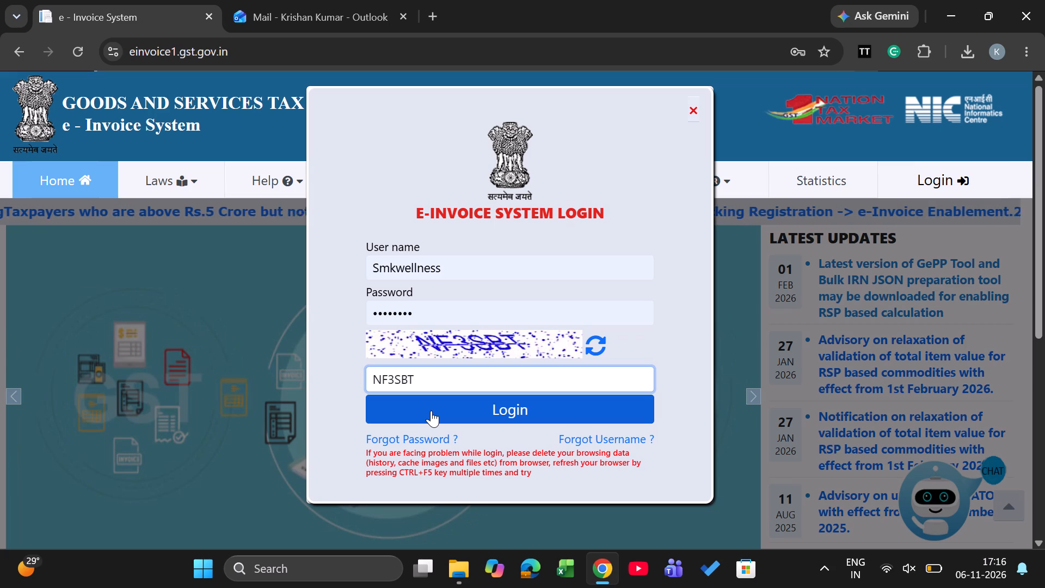
{"action": "left_click", "coordinate": [431, 411]}
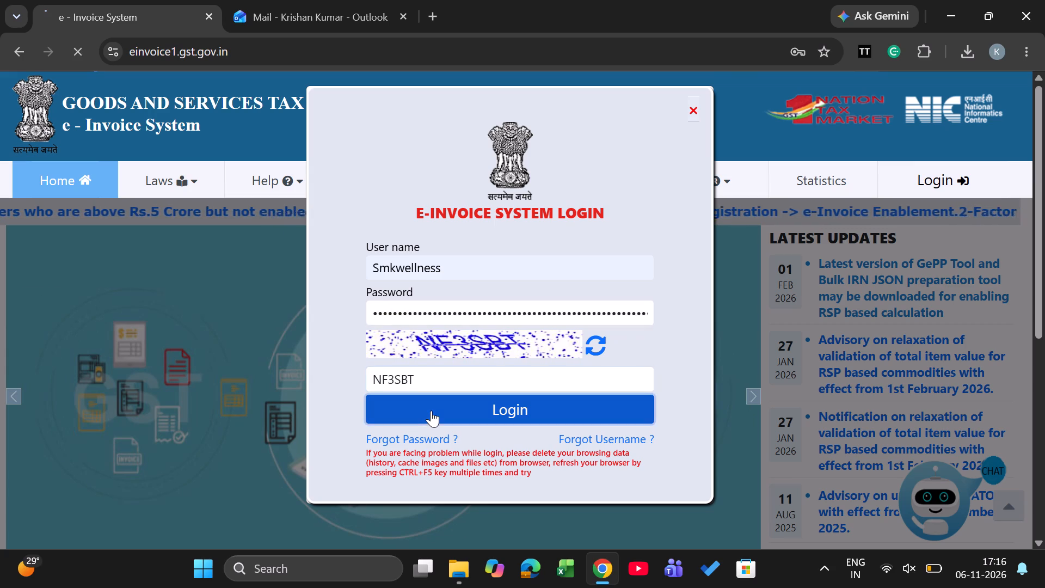
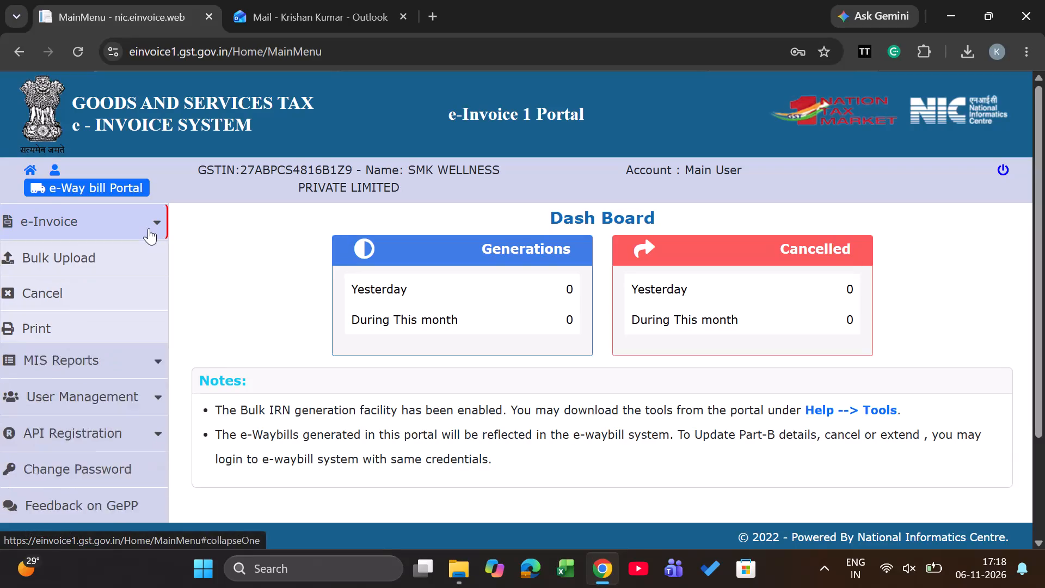
Open the Bulk Upload page for e-invoice JSON files in the e-Invoice portal.
{"action": "left_click", "coordinate": [86, 269]}
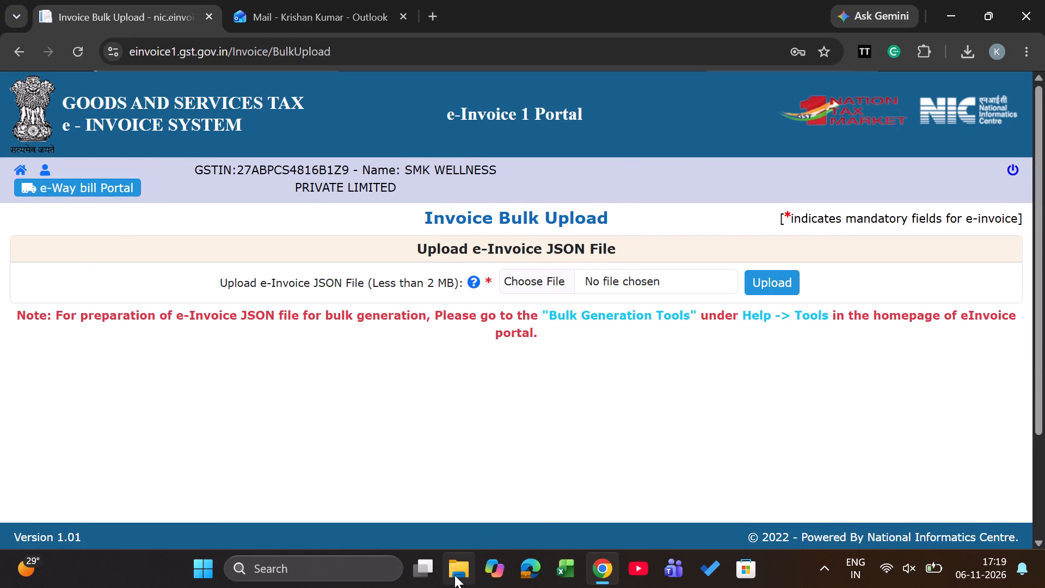
Switch to File Explorer and open the NIC-GePP_V2.0.xlsm workbook from the Downloads folder in a maximized window.
{"action": "left_click", "coordinate": [441, 514]}
{"action": "left_click", "coordinate": [51, 207]}
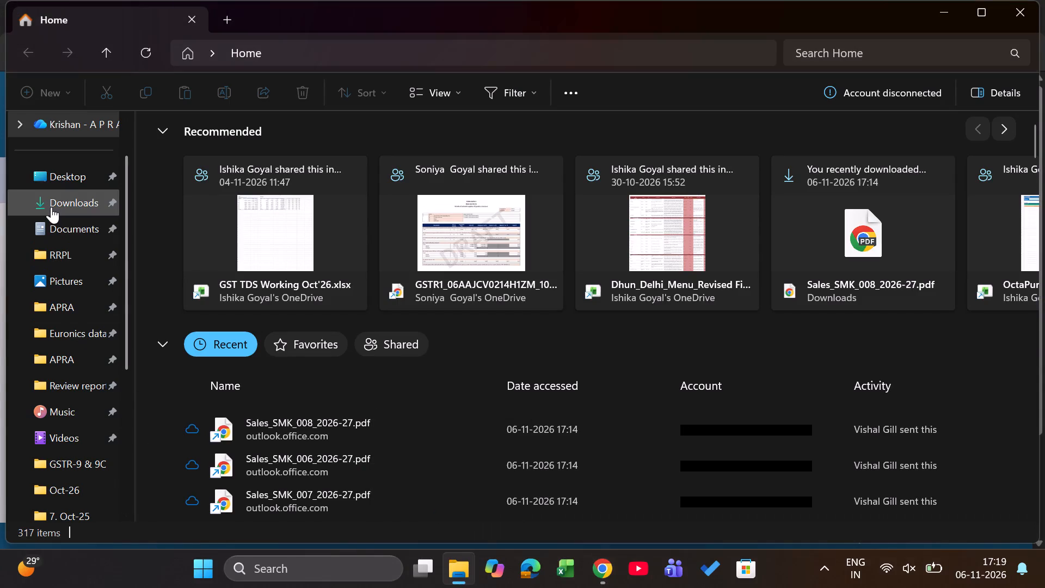
{"action": "scroll", "coordinate": [414, 383], "scroll_direction": "down", "scroll_amount": 4}
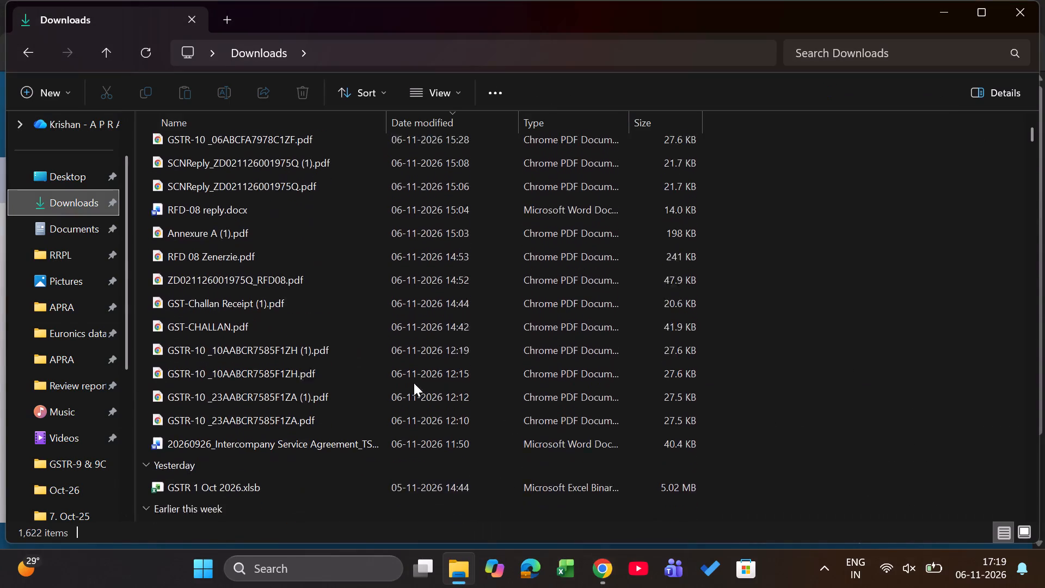
{"action": "scroll", "coordinate": [414, 383], "scroll_direction": "down", "scroll_amount": 2}
{"action": "scroll", "coordinate": [363, 261], "scroll_direction": "right", "scroll_amount": 1}
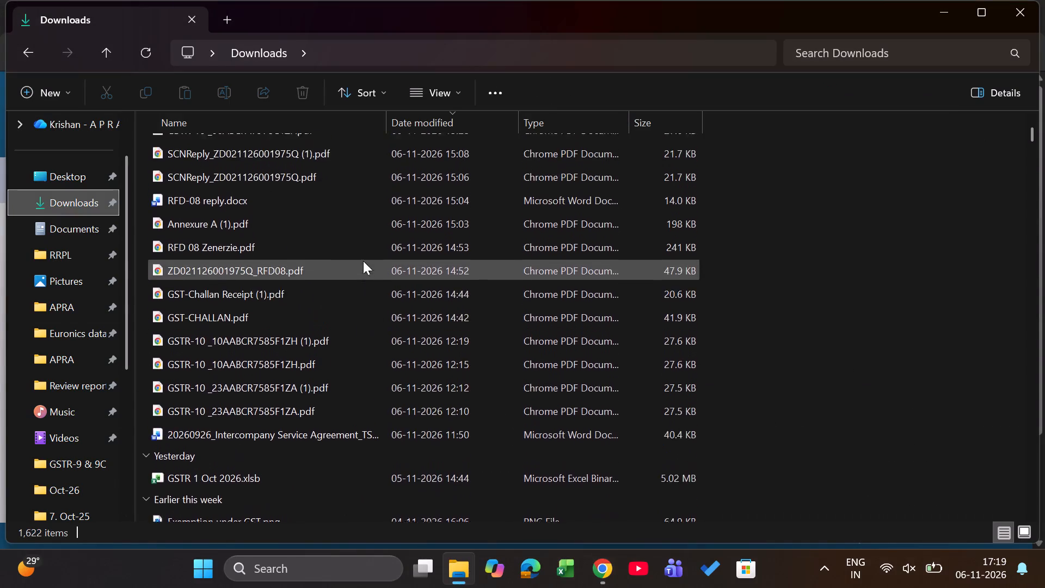
{"action": "scroll", "coordinate": [363, 261], "scroll_direction": "right", "scroll_amount": 1}
{"action": "scroll", "coordinate": [323, 436], "scroll_direction": "down", "scroll_amount": 4}
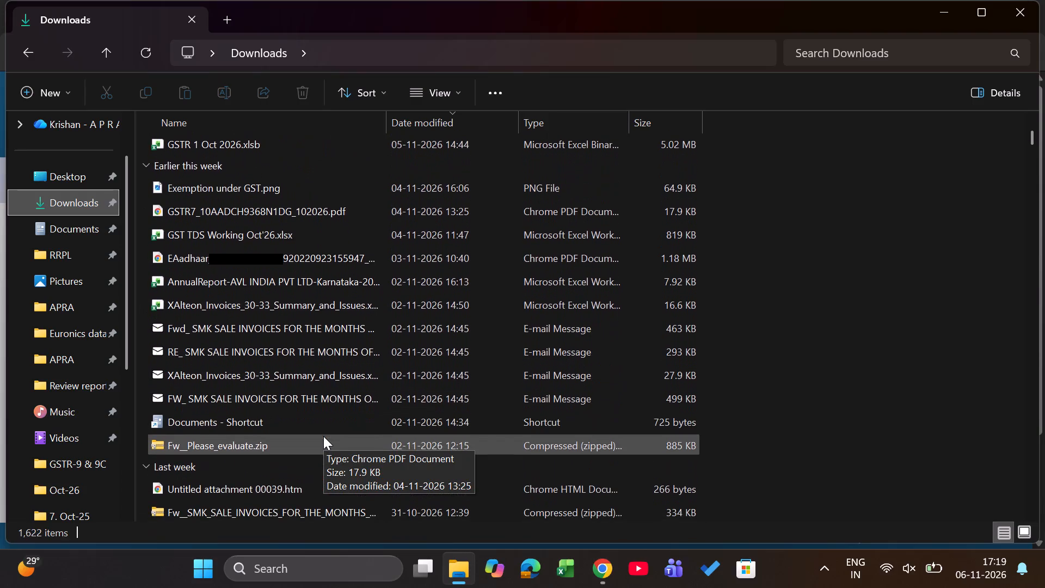
{"action": "scroll", "coordinate": [323, 436], "scroll_direction": "down", "scroll_amount": 2}
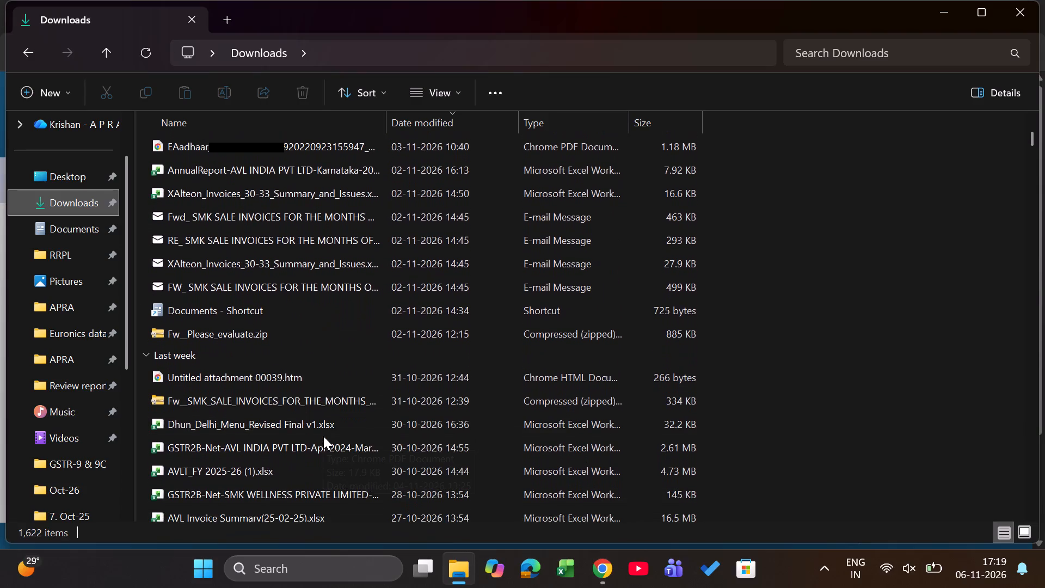
{"action": "scroll", "coordinate": [323, 436], "scroll_direction": "down", "scroll_amount": 2}
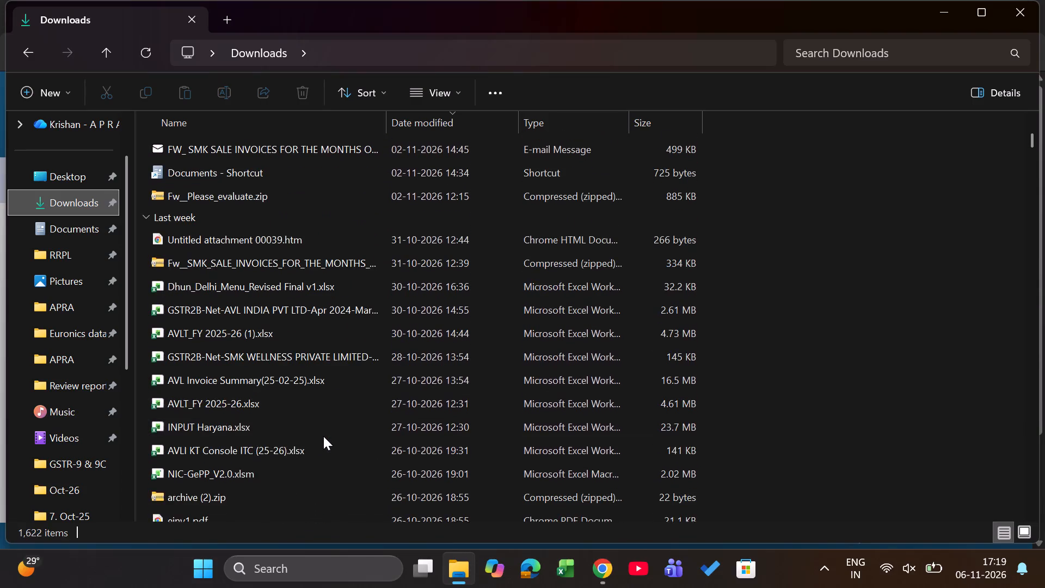
{"action": "scroll", "coordinate": [323, 436], "scroll_direction": "down", "scroll_amount": 1}
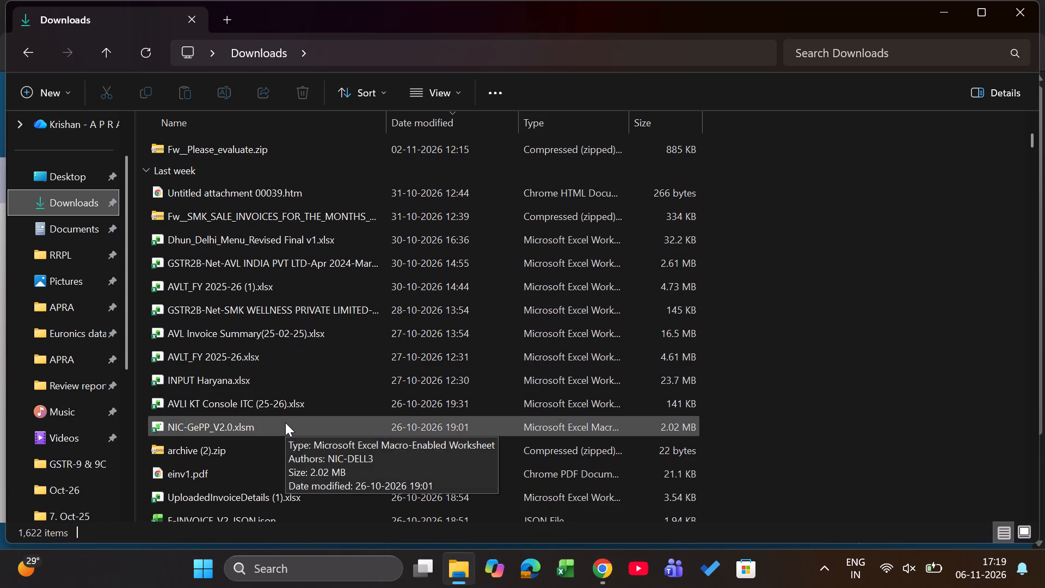
{"action": "double_click", "coordinate": [285, 422]}
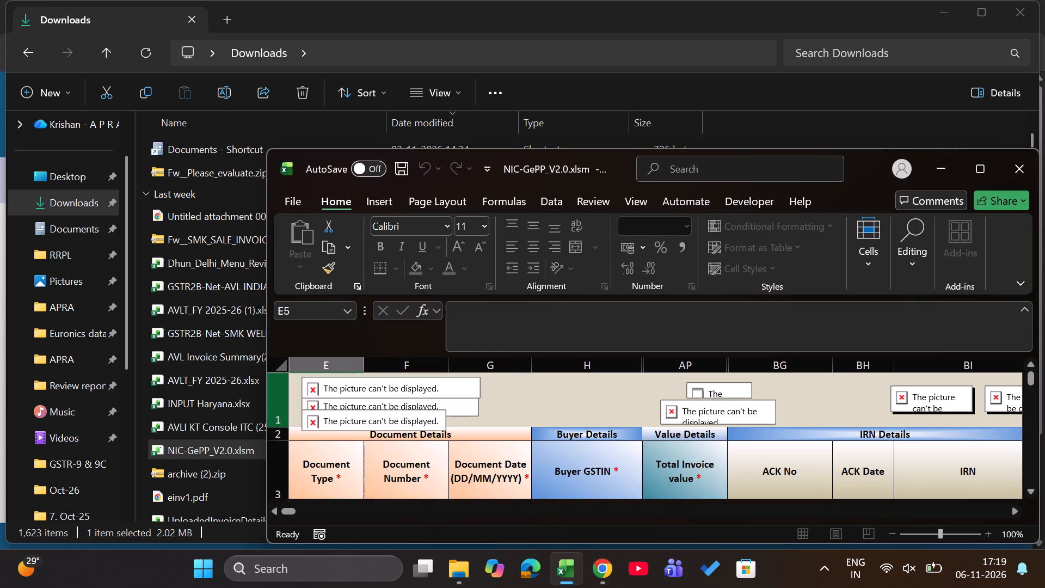
{"action": "left_click", "coordinate": [977, 169]}
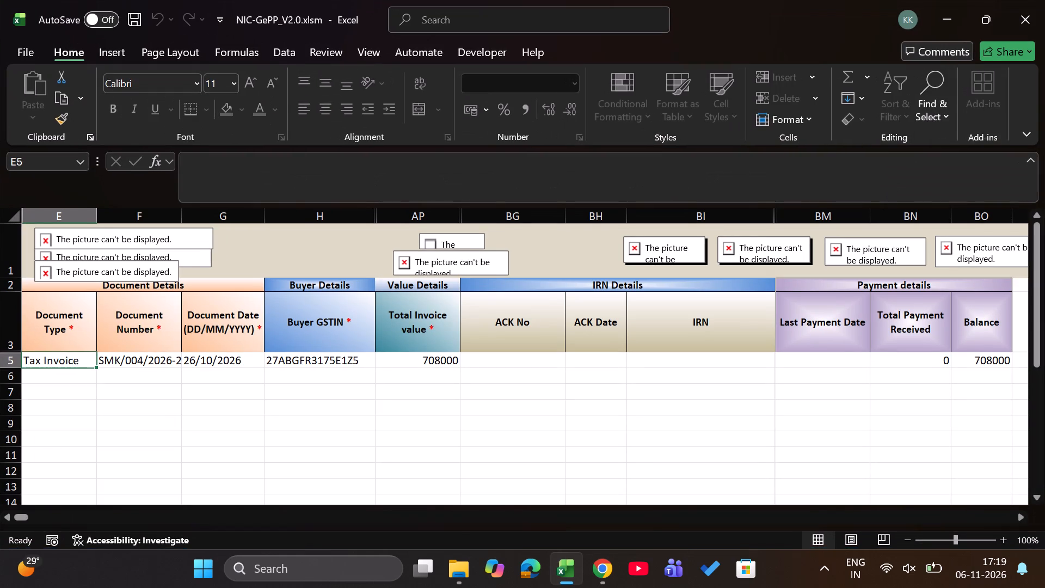
Look over the Pending Invoices sheet and redraw the undisplayed company and title labels in its header.
{"action": "scroll", "coordinate": [286, 405], "scroll_direction": "right", "scroll_amount": 1}
{"action": "scroll", "coordinate": [363, 376], "scroll_direction": "down", "scroll_amount": 1}
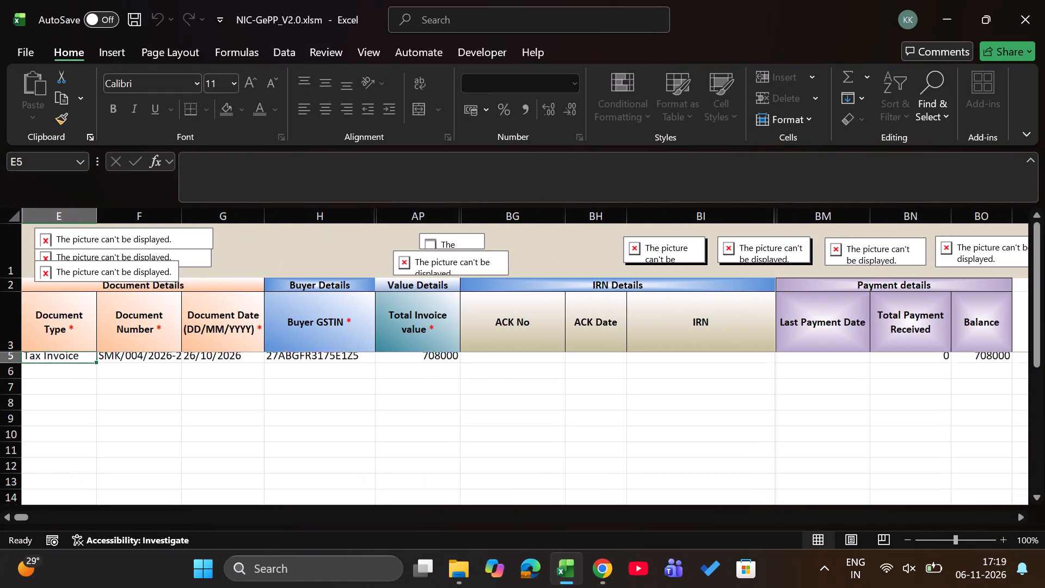
{"action": "scroll", "coordinate": [363, 376], "scroll_direction": "down", "scroll_amount": 1}
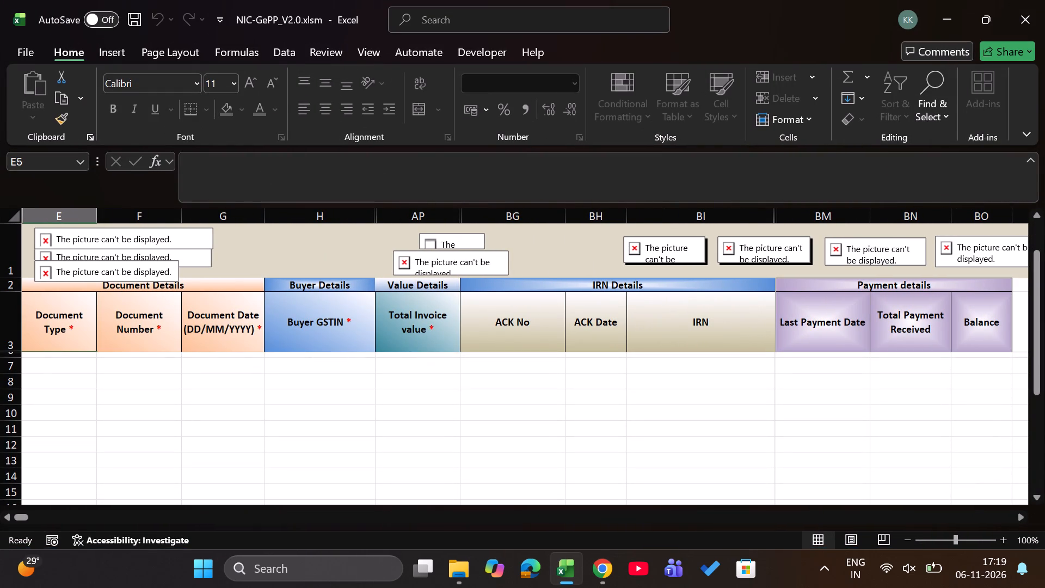
{"action": "left_click", "coordinate": [145, 244]}
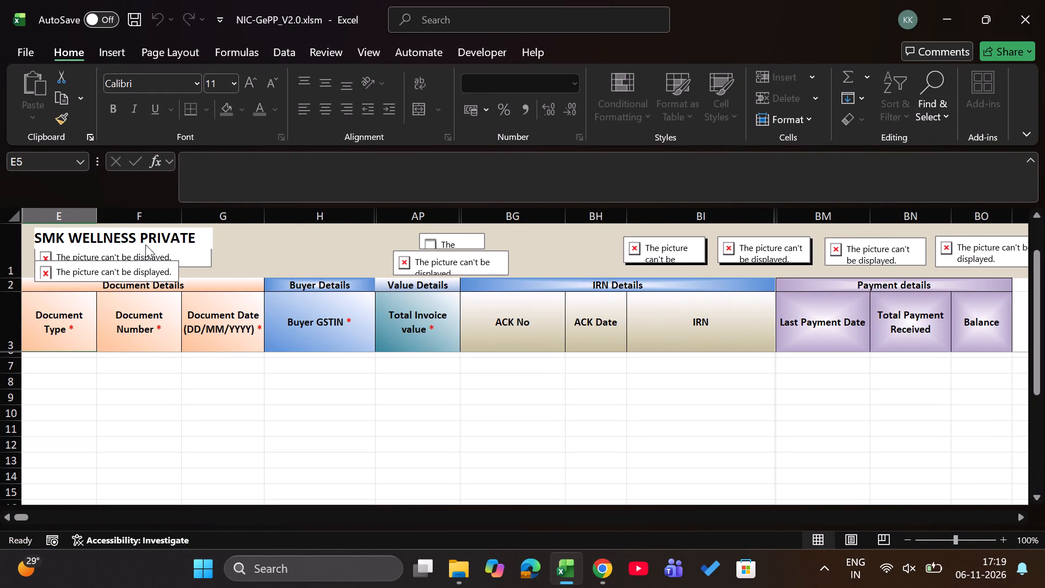
{"action": "left_click", "coordinate": [132, 254]}
{"action": "key", "text": "Left"}
{"action": "key", "text": "Down"}
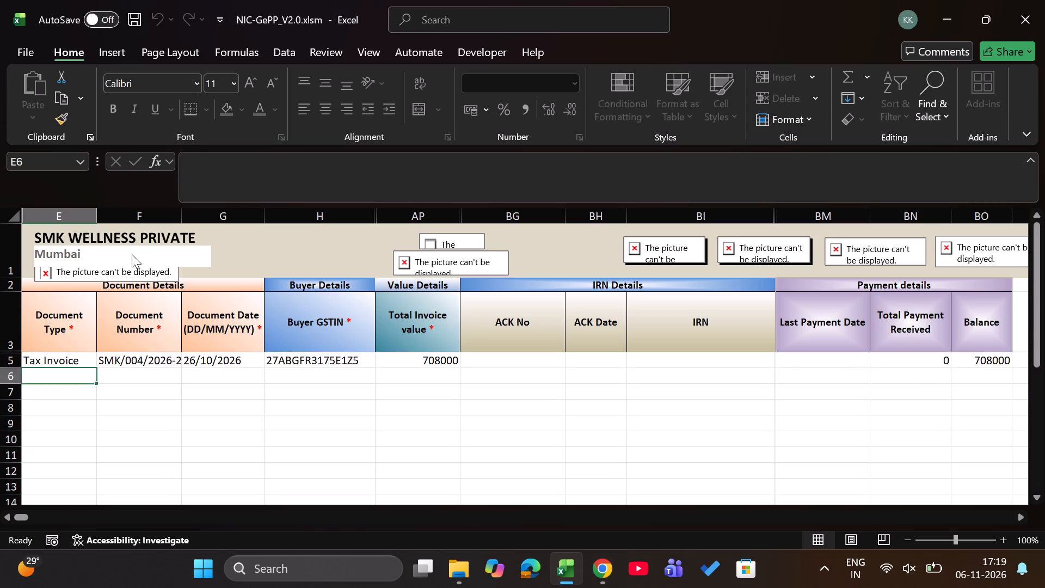
{"action": "key", "text": "Up"}
{"action": "key", "text": "Up"}
{"action": "key", "text": "Up"}
{"action": "key", "text": "Up"}
{"action": "key", "text": "Up"}
{"action": "key", "text": "Up"}
{"action": "key", "text": "Up"}
{"action": "key", "text": "Up"}
{"action": "key", "text": "Up"}
{"action": "key", "text": "Up"}
{"action": "key", "text": "Up"}
{"action": "key", "text": "Down"}
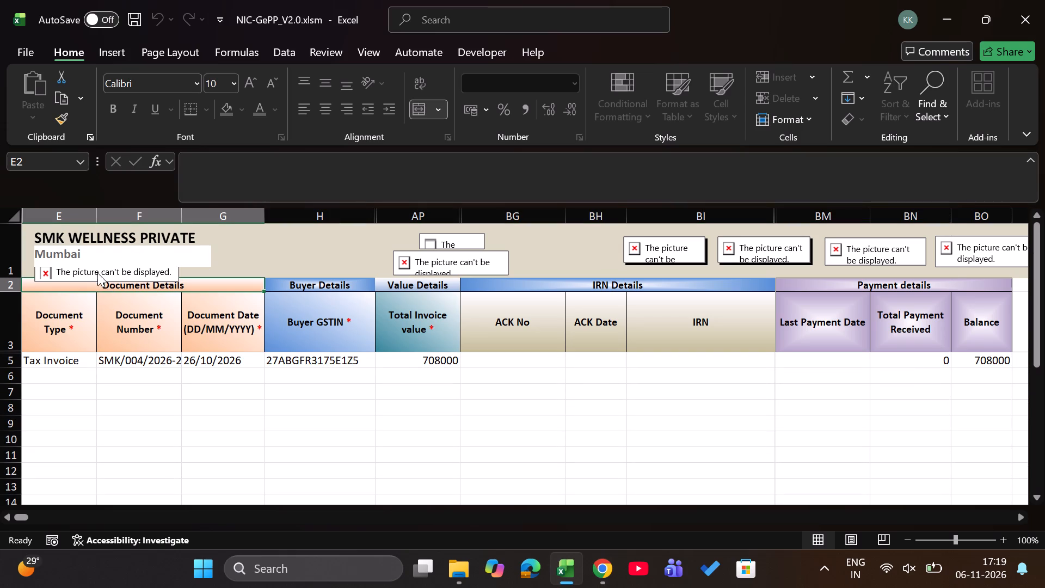
{"action": "left_click", "coordinate": [76, 270]}
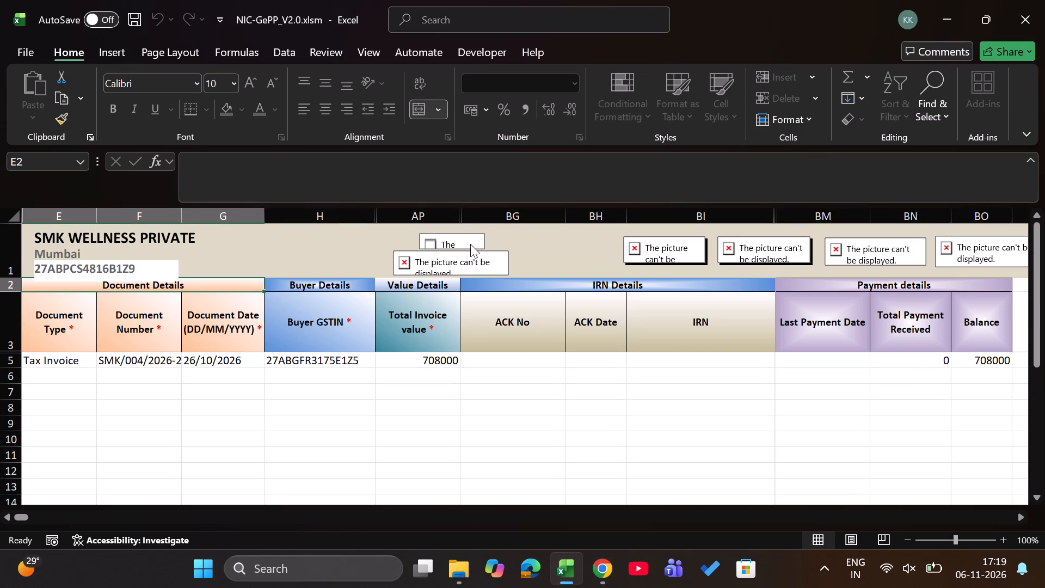
{"action": "left_click_drag", "start_coordinate": [470, 244], "coordinate": [470, 255]}
{"action": "left_click", "coordinate": [470, 255]}
Validate the data on the Pending Invoices sheet.
{"action": "left_click", "coordinate": [679, 254]}
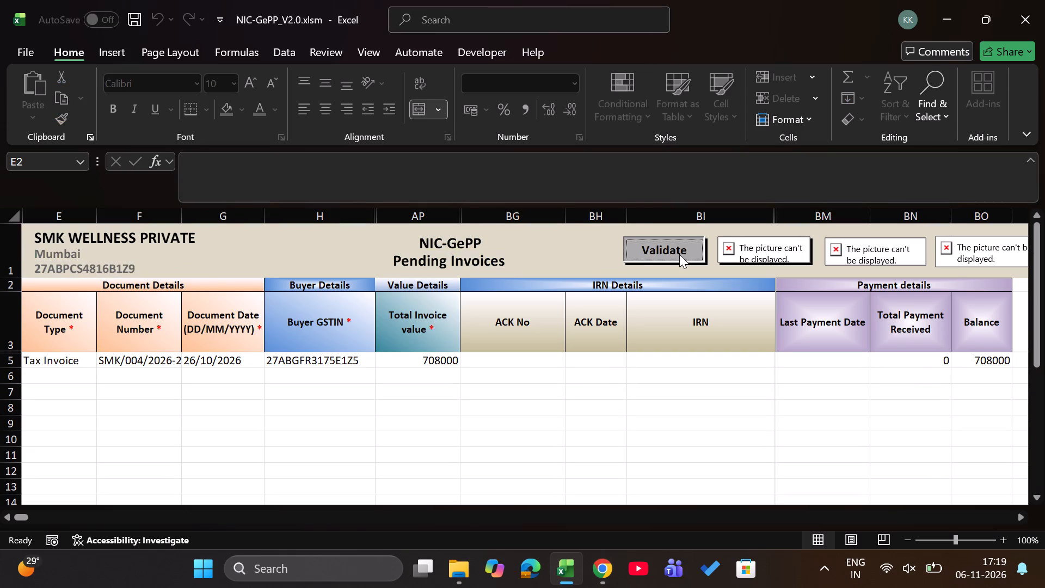
{"action": "left_click", "coordinate": [601, 248]}
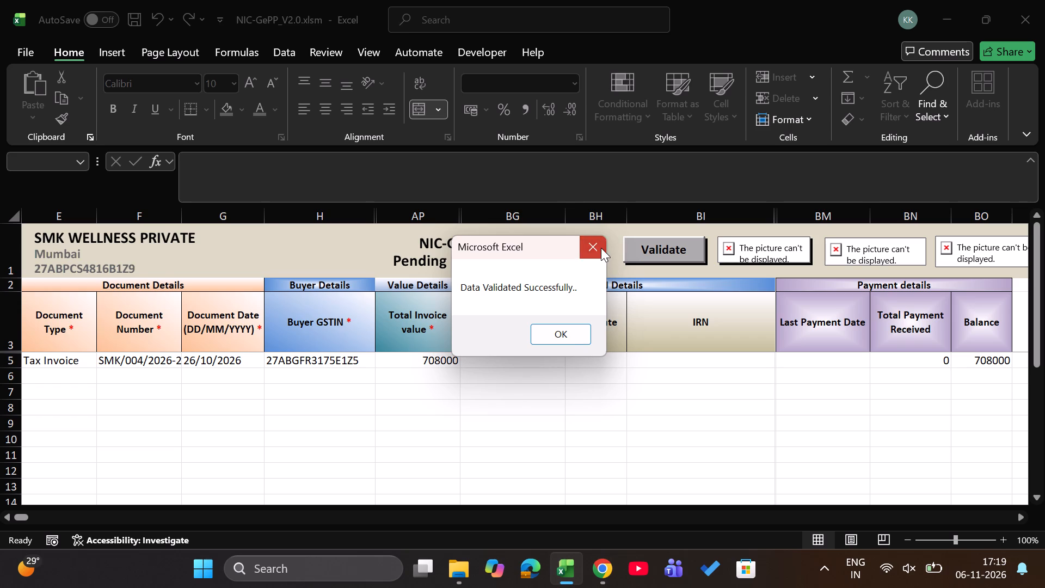
Check the invoice overview in the e-Invoice Menu, and reopen the Pending Invoices sheet from there.
{"action": "scroll", "coordinate": [927, 262], "scroll_direction": "left", "scroll_amount": 2}
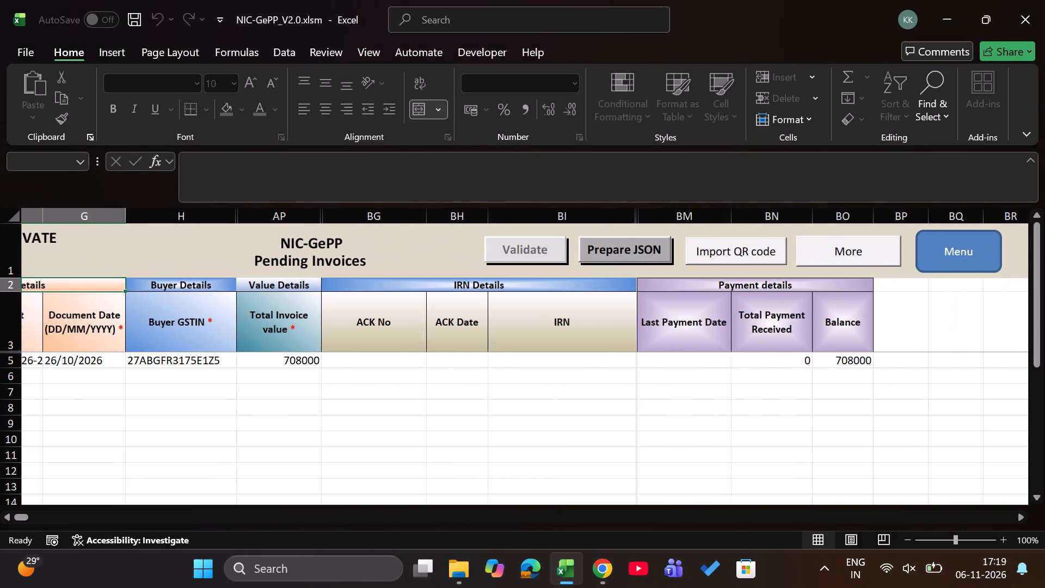
{"action": "scroll", "coordinate": [963, 255], "scroll_direction": "left", "scroll_amount": 1}
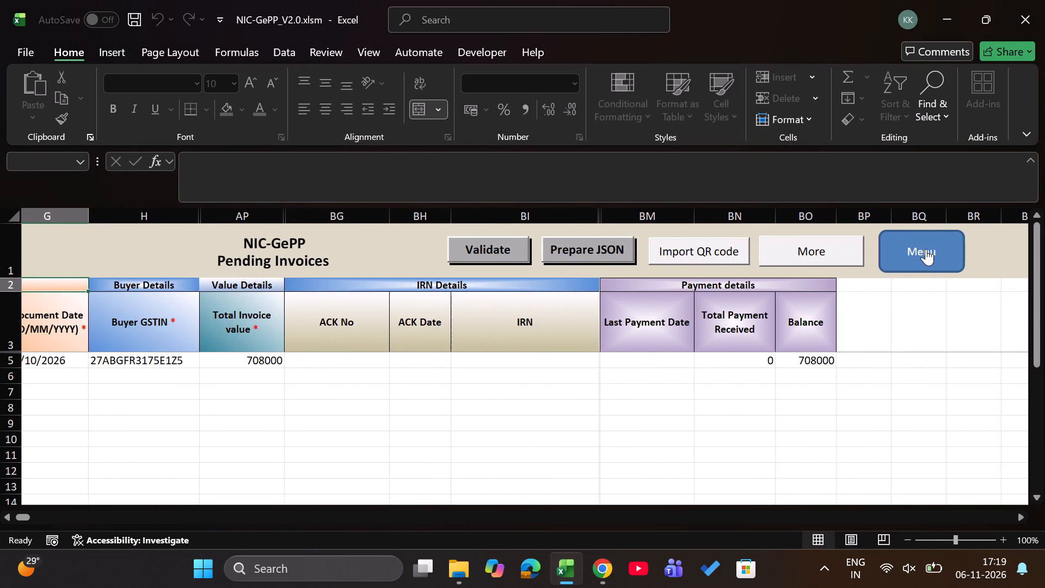
{"action": "left_click", "coordinate": [926, 249]}
{"action": "left_click", "coordinate": [371, 382]}
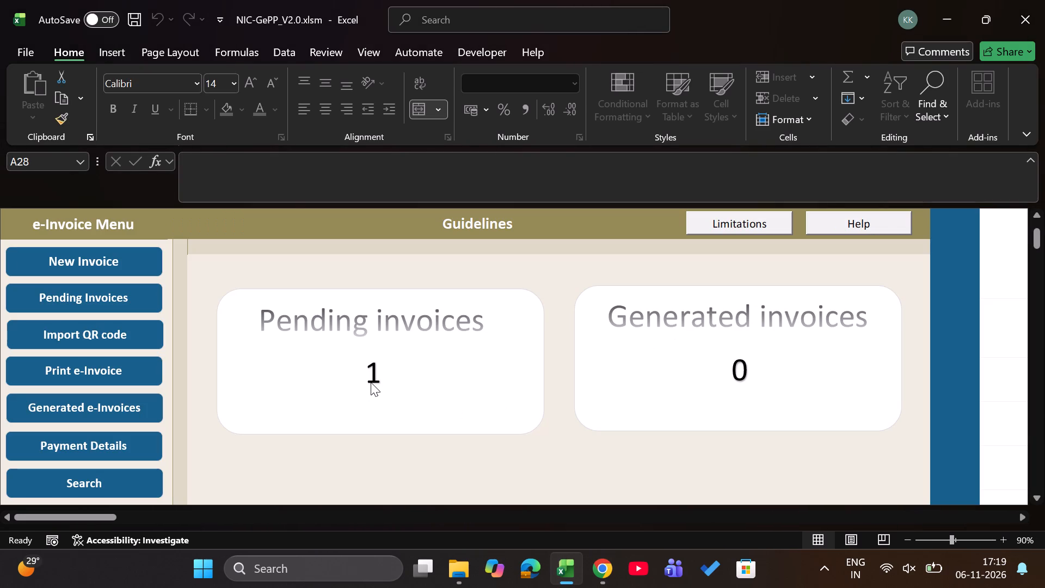
{"action": "left_click", "coordinate": [90, 309]}
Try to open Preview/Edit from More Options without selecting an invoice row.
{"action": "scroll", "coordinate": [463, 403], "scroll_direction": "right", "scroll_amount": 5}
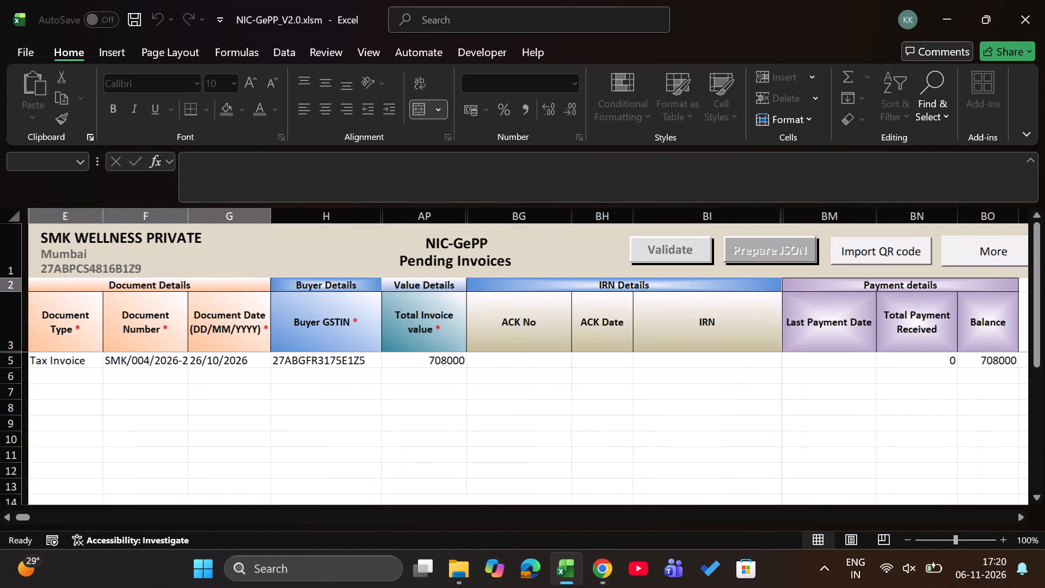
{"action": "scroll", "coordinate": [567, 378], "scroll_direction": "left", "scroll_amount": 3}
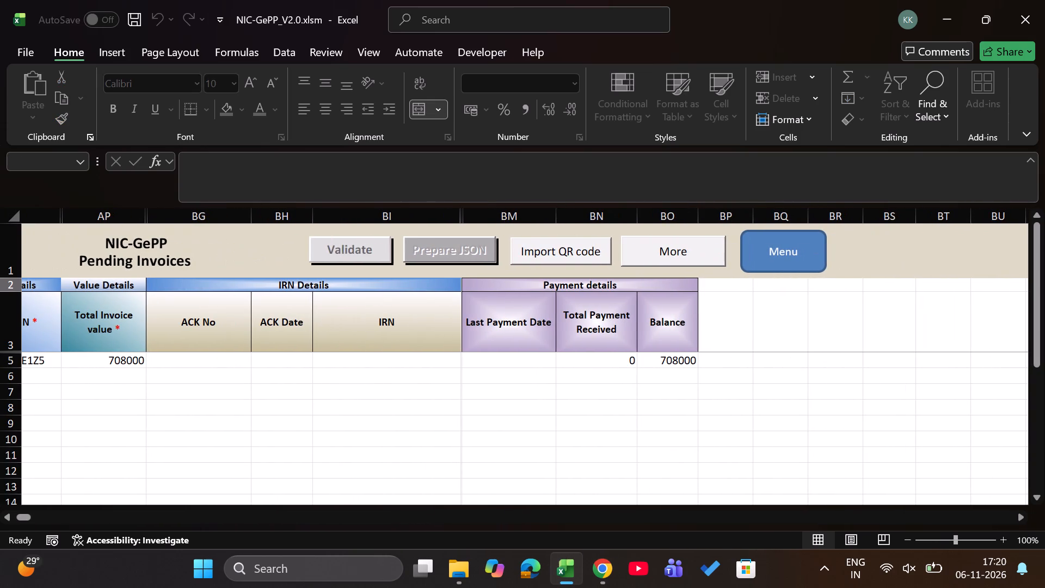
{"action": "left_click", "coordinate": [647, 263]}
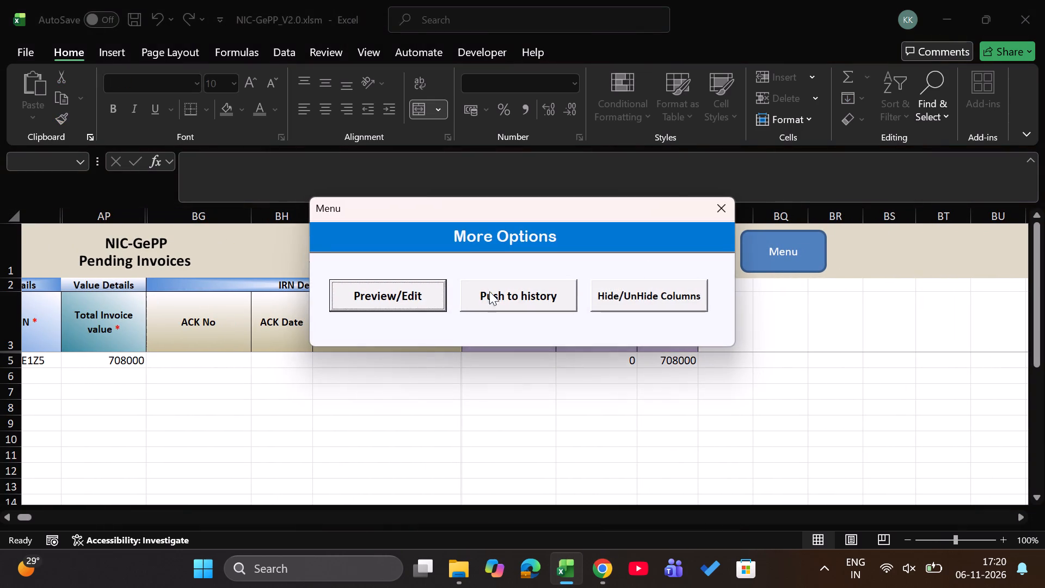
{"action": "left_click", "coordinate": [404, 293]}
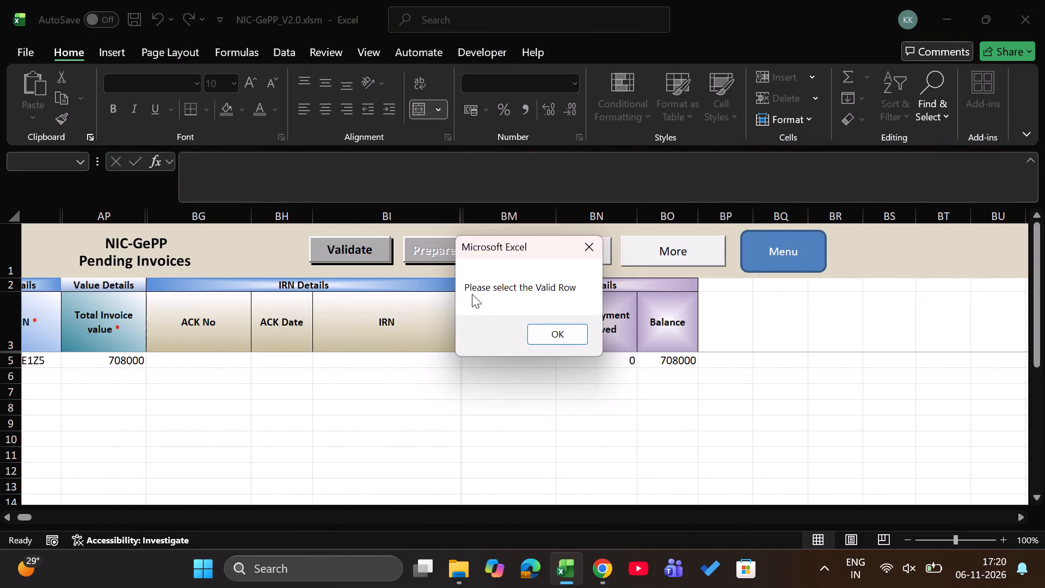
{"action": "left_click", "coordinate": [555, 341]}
Select the pending tax invoice SMK/004/2026-27 and delete it from its e-Invoice preview.
{"action": "scroll", "coordinate": [321, 379], "scroll_direction": "right", "scroll_amount": 7}
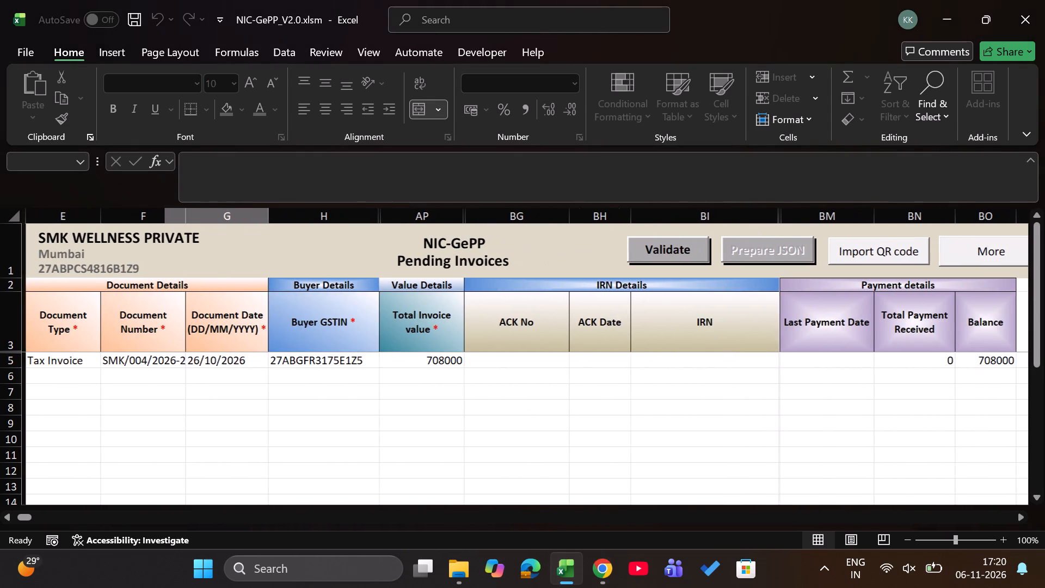
{"action": "left_click", "coordinate": [65, 365]}
{"action": "scroll", "coordinate": [522, 410], "scroll_direction": "left", "scroll_amount": 5}
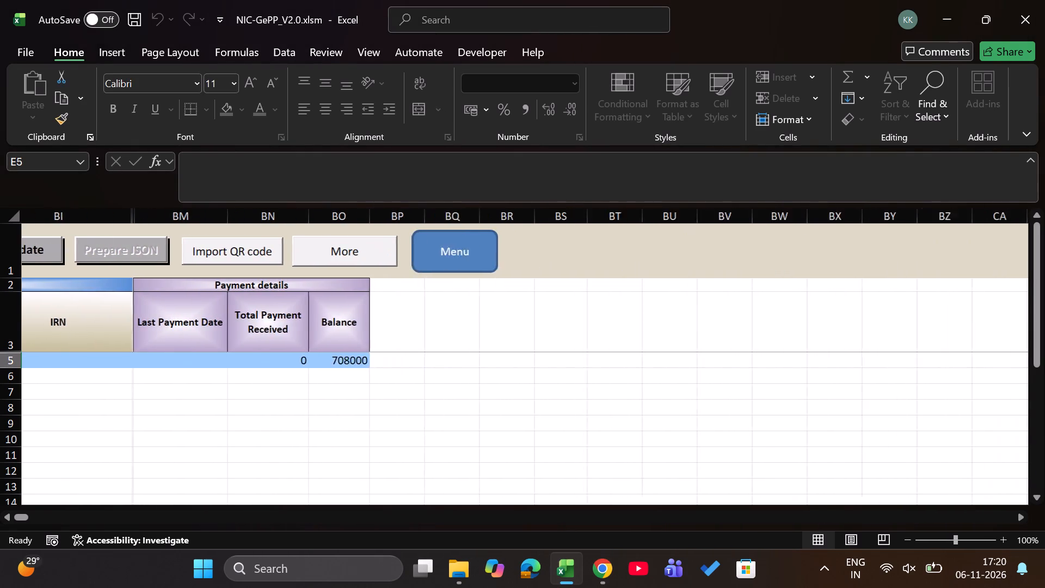
{"action": "scroll", "coordinate": [522, 410], "scroll_direction": "right", "scroll_amount": 1}
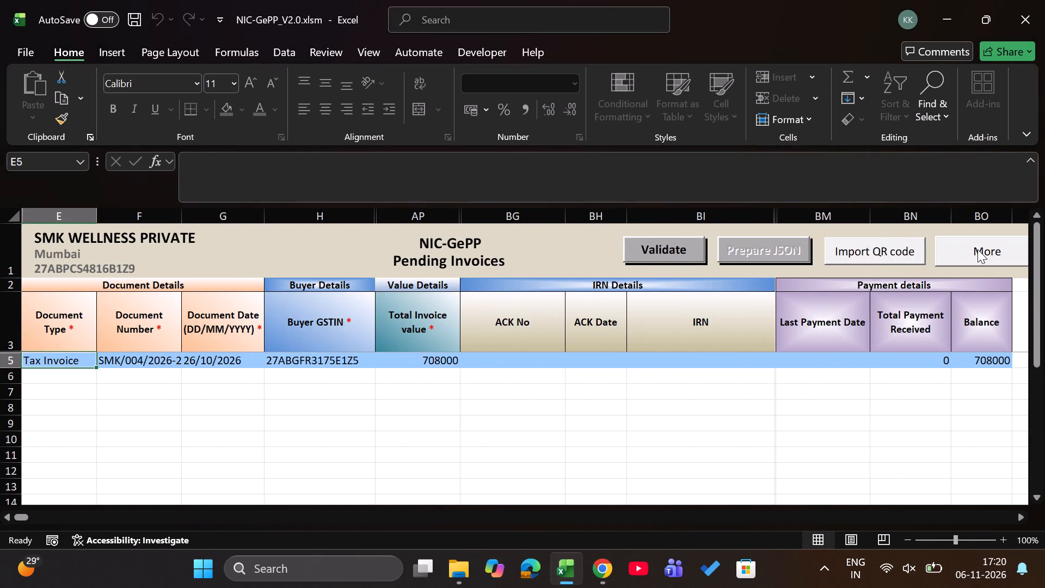
{"action": "left_click", "coordinate": [978, 249]}
{"action": "left_click", "coordinate": [437, 298]}
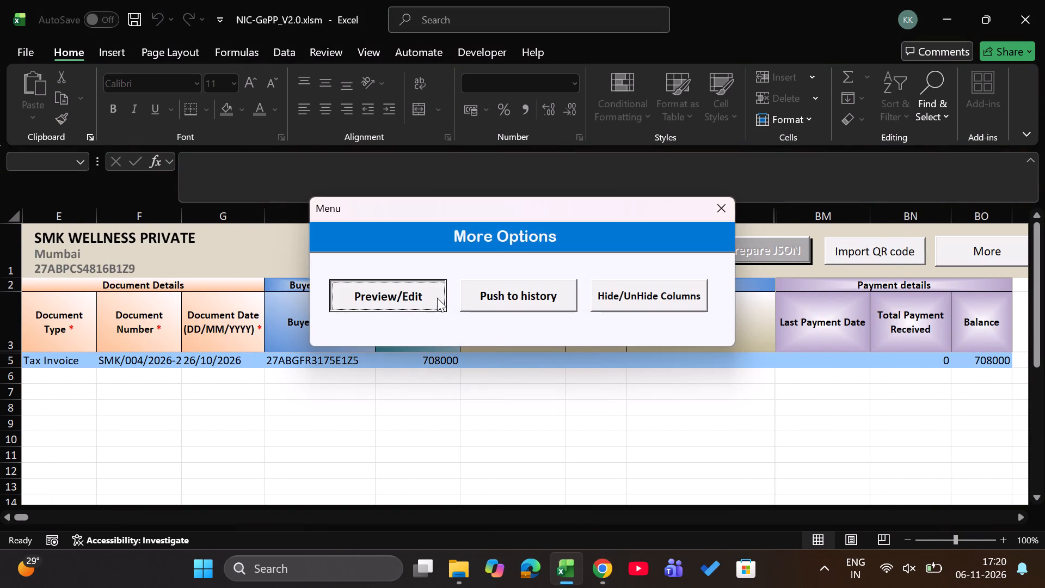
{"action": "scroll", "coordinate": [545, 304], "scroll_direction": "down", "scroll_amount": 13}
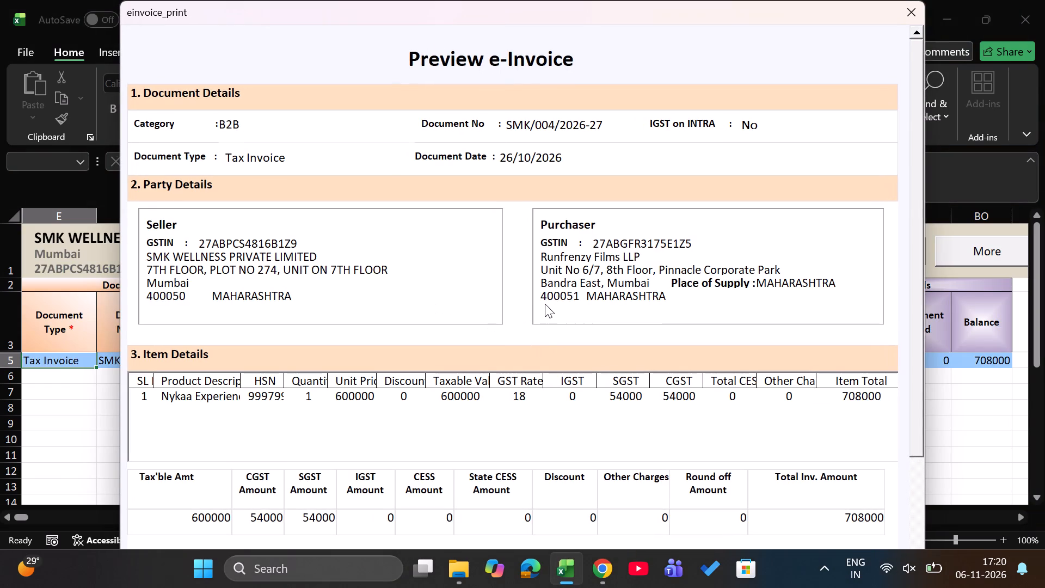
{"action": "left_click_drag", "start_coordinate": [917, 353], "coordinate": [922, 473]}
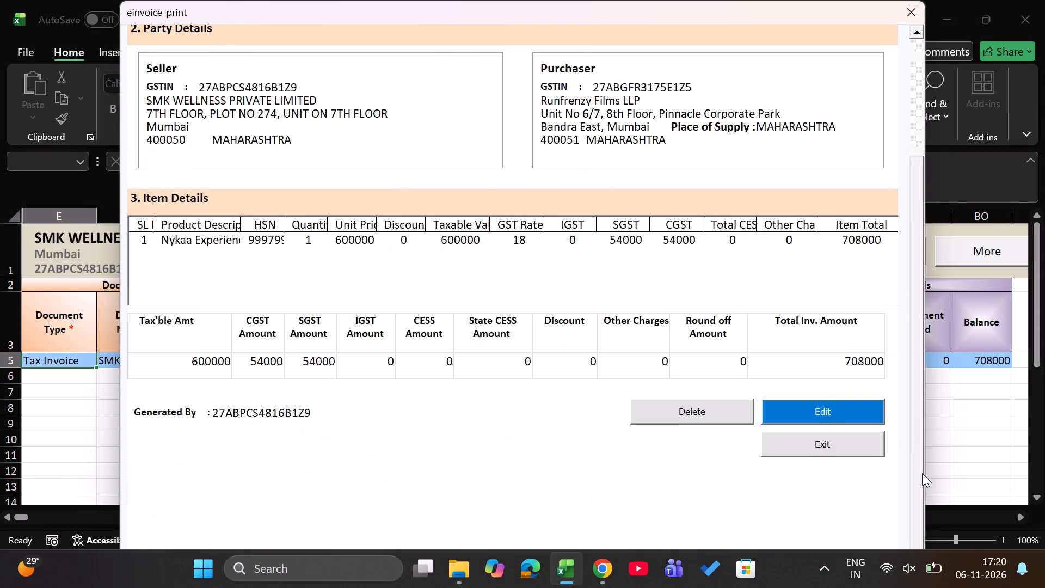
{"action": "left_click", "coordinate": [712, 413]}
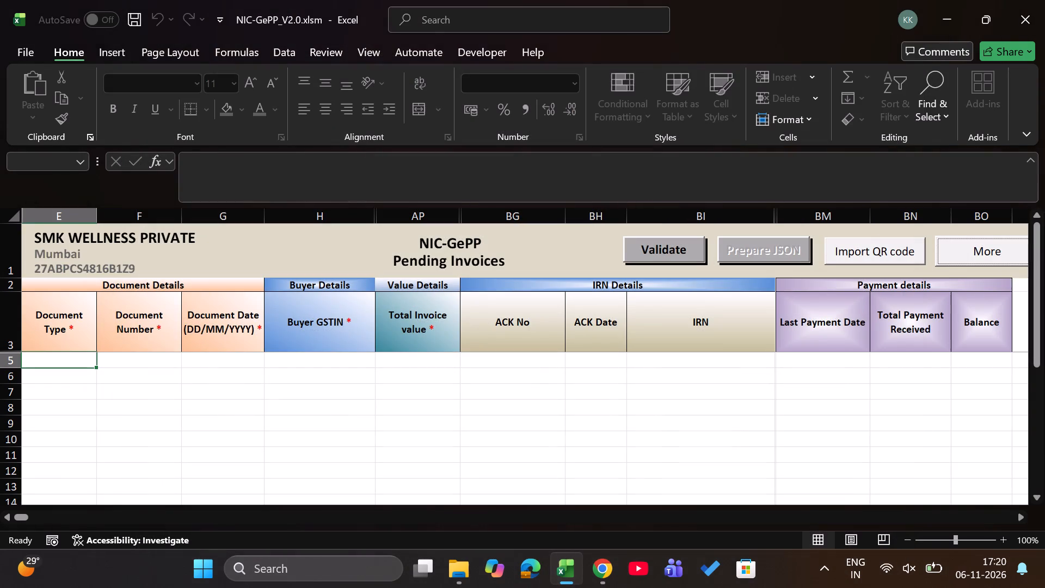
Return to the e-Invoice Menu and open a new invoice entry form.
{"action": "scroll", "coordinate": [848, 274], "scroll_direction": "left", "scroll_amount": 2}
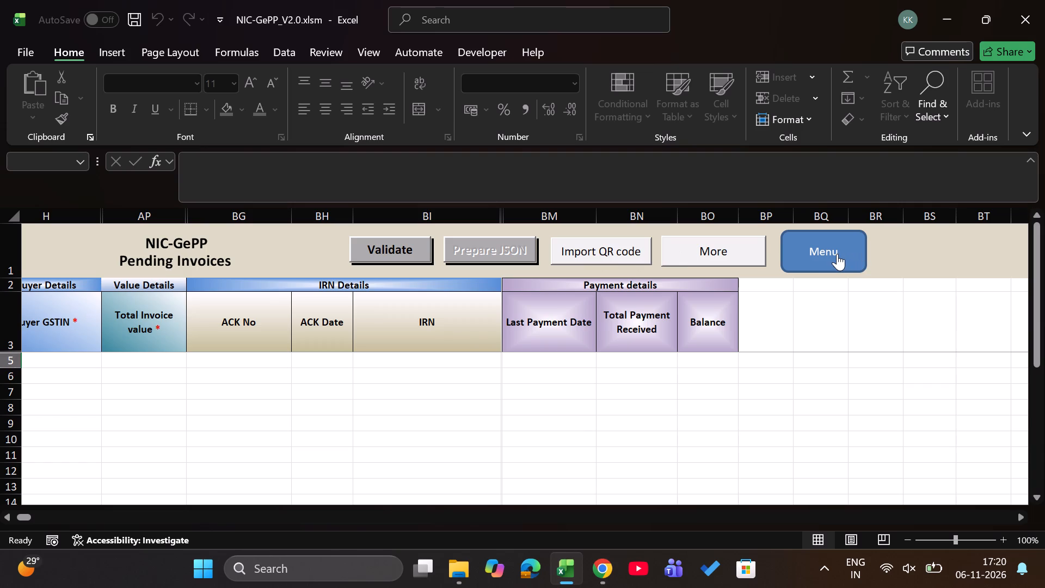
{"action": "left_click", "coordinate": [837, 254]}
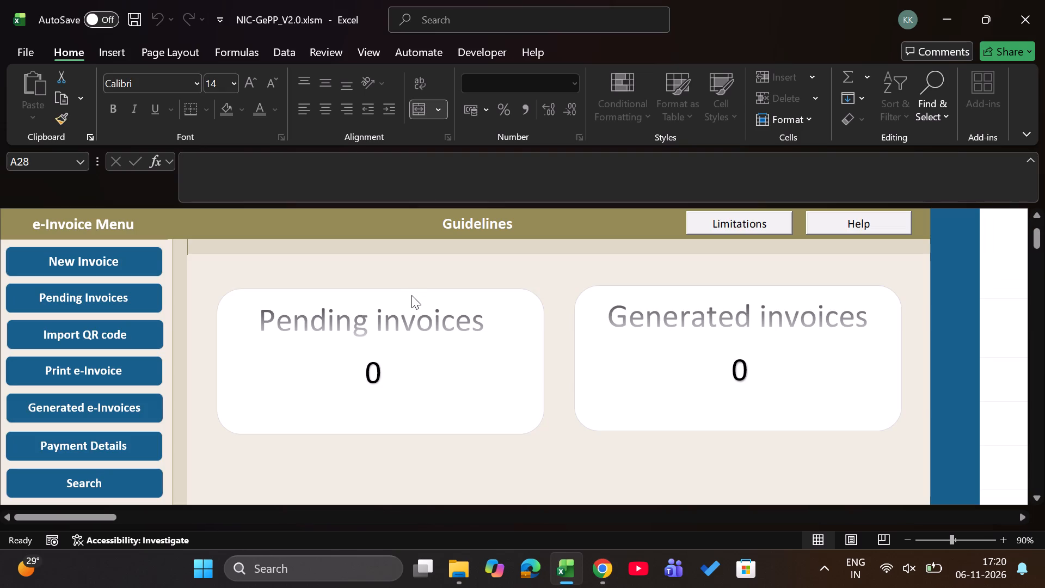
{"action": "left_click", "coordinate": [95, 255]}
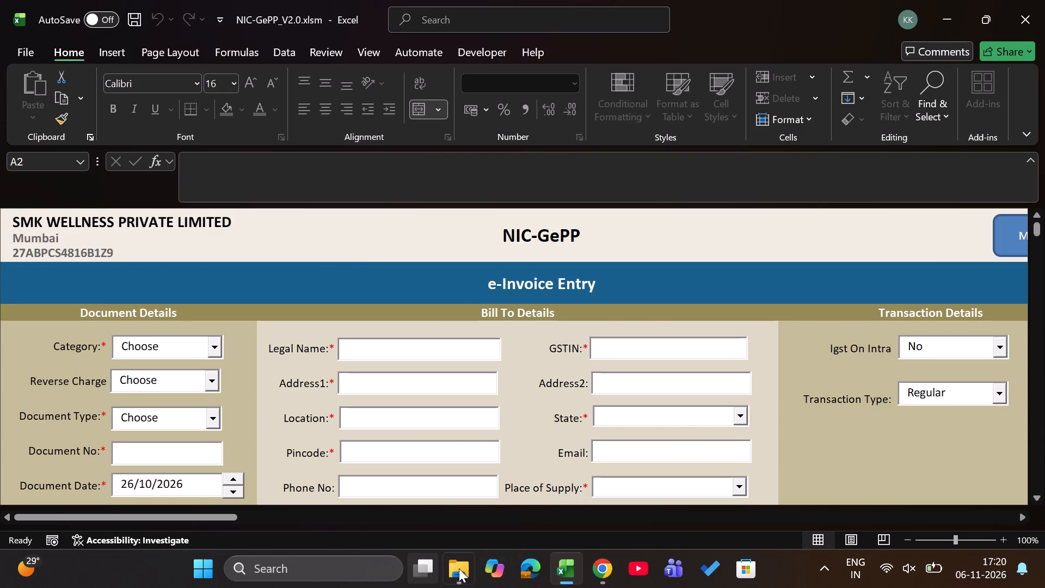
Open the sales invoice Sales_SMK_005_2026-27.pdf from the Downloads folder in File Explorer.
{"action": "left_click", "coordinate": [468, 517]}
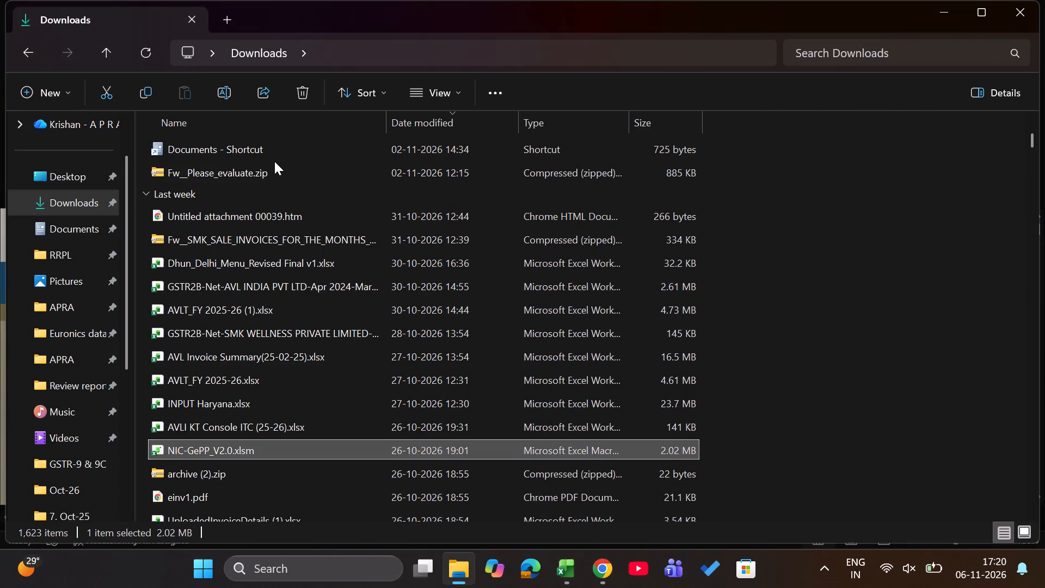
{"action": "scroll", "coordinate": [274, 161], "scroll_direction": "up", "scroll_amount": 18}
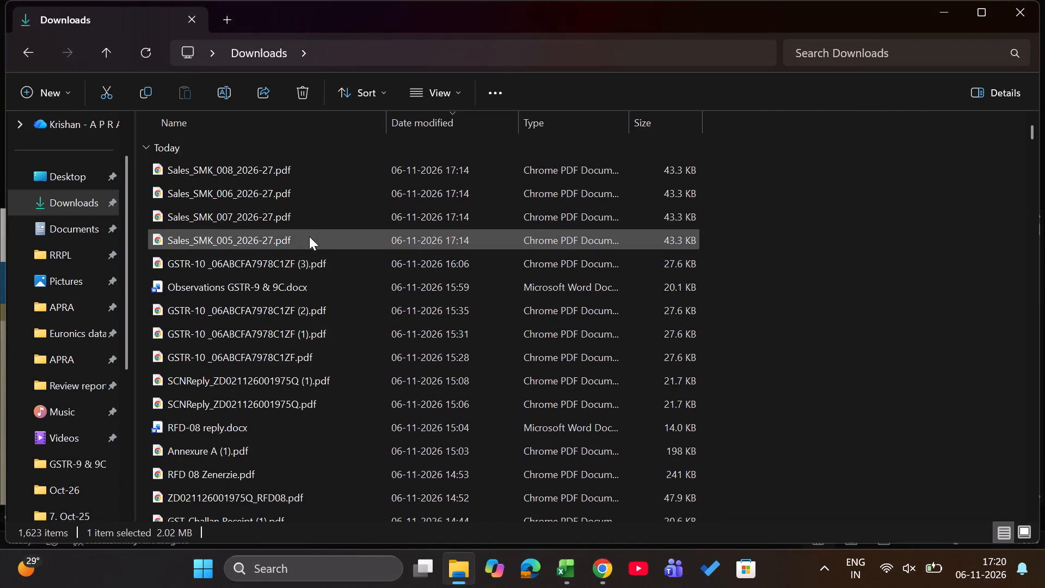
{"action": "left_click", "coordinate": [309, 236]}
{"action": "key", "text": "Return"}
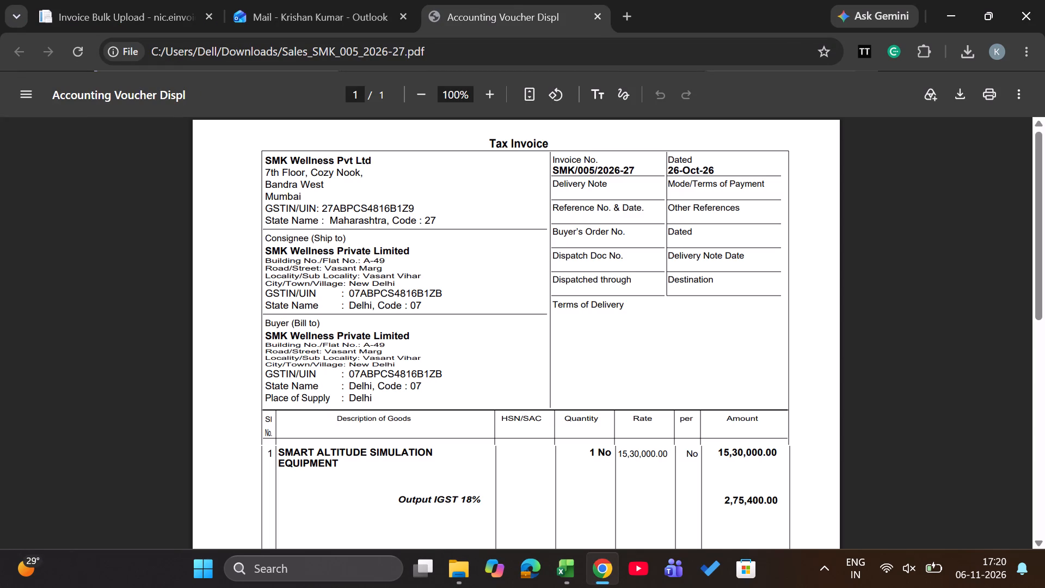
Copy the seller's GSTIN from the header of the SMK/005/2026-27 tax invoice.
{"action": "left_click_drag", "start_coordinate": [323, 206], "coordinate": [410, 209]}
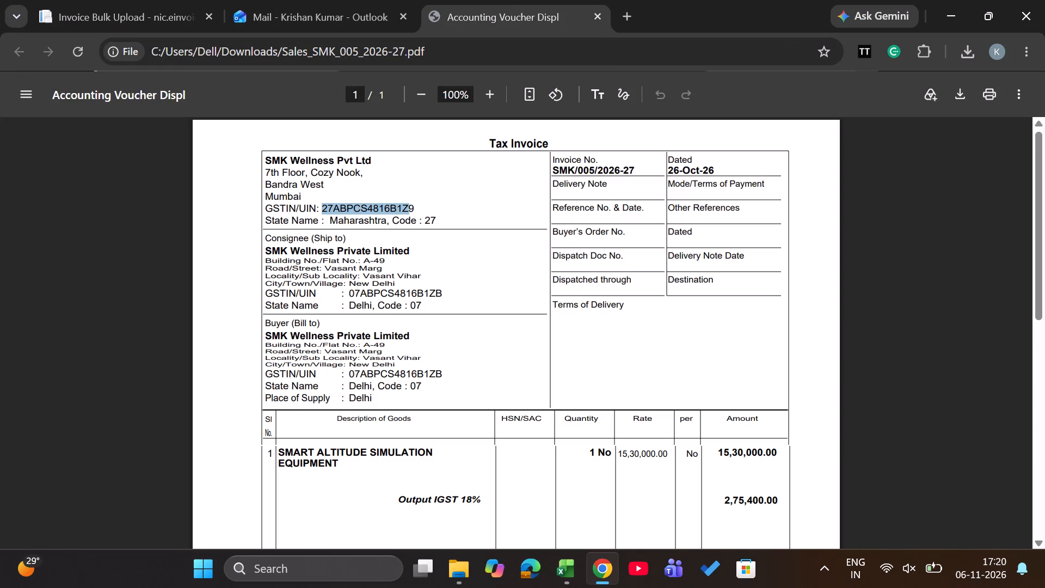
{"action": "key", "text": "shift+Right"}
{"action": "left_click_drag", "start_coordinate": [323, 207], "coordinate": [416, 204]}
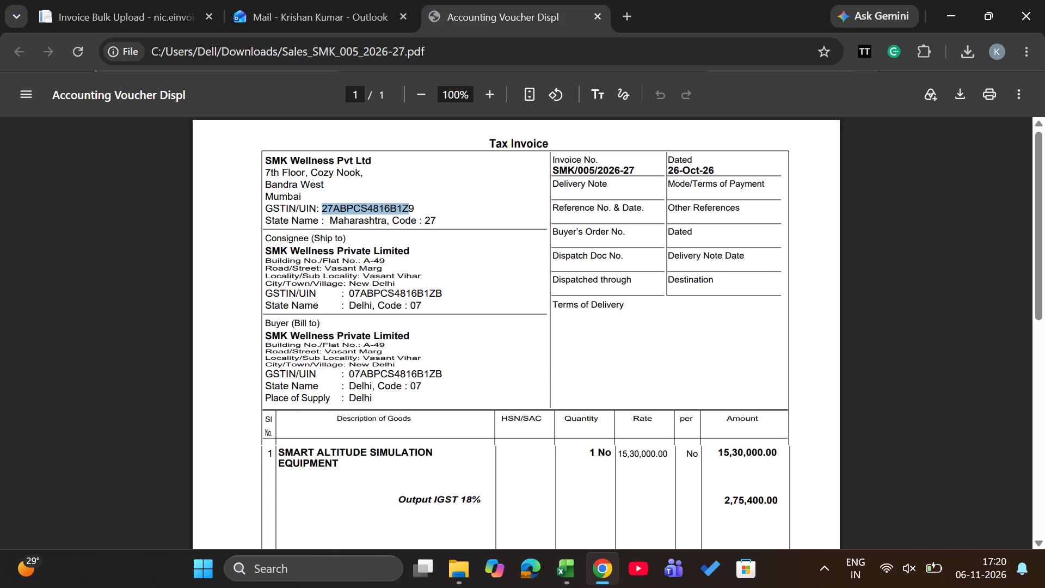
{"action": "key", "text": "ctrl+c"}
Back in the Excel e-Invoice Entry form, set Category to B2B, Reverse Charge to No and Document Type to Tax Invoice.
{"action": "key", "text": "alt+Tab"}
{"action": "key", "text": "alt+Tab"}
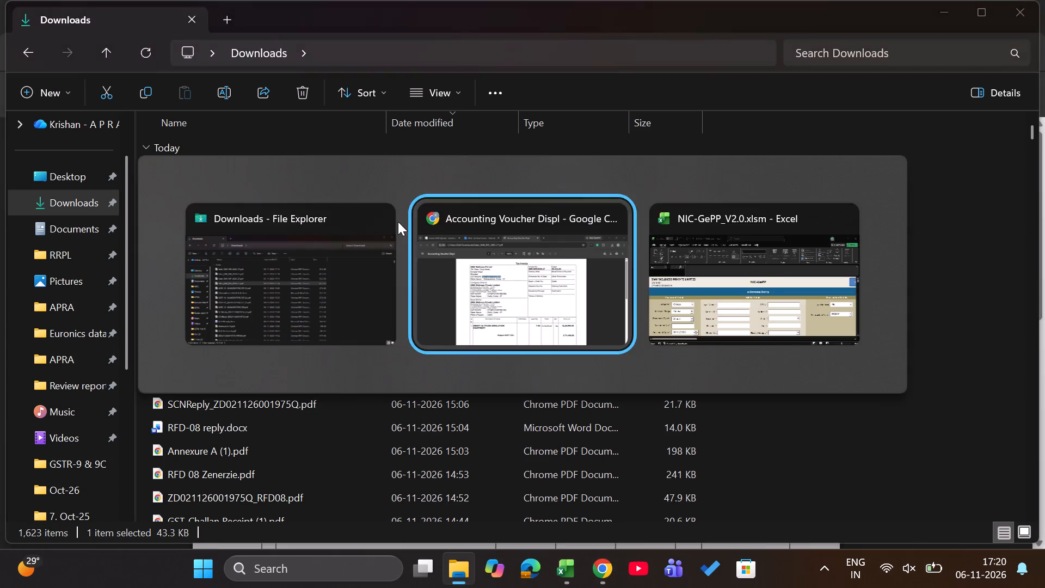
{"action": "key", "text": "alt+Tab"}
{"action": "left_click", "coordinate": [217, 351]}
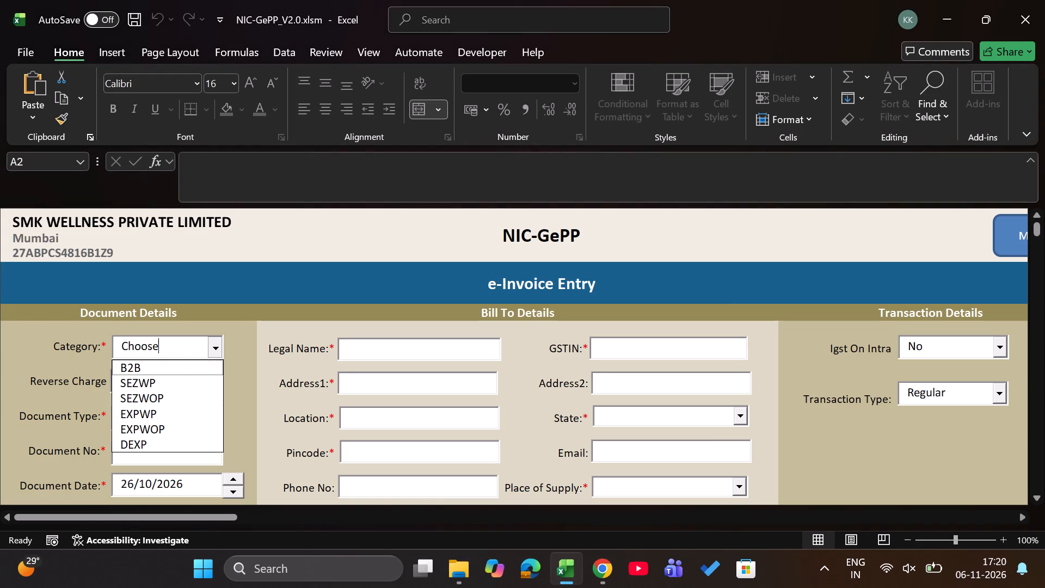
{"action": "left_click", "coordinate": [190, 368]}
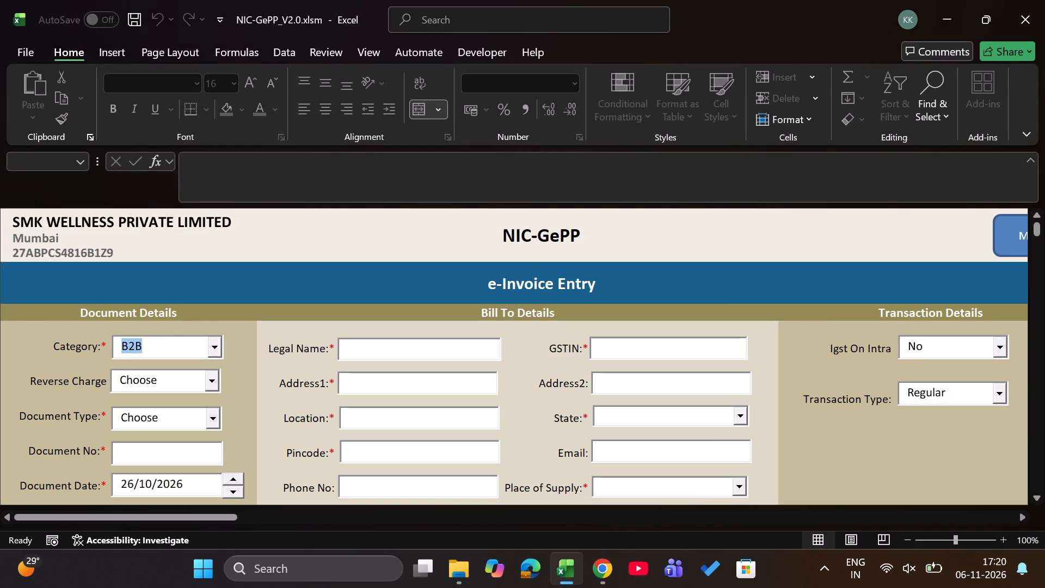
{"action": "left_click", "coordinate": [206, 382]}
{"action": "left_click", "coordinate": [189, 415]}
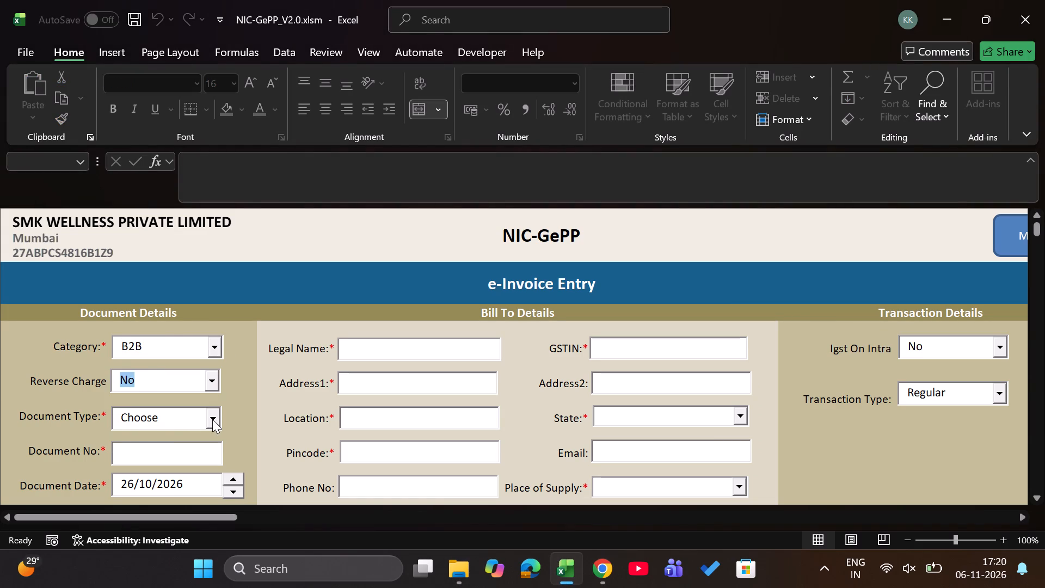
{"action": "left_click", "coordinate": [212, 419]}
{"action": "left_click", "coordinate": [194, 440]}
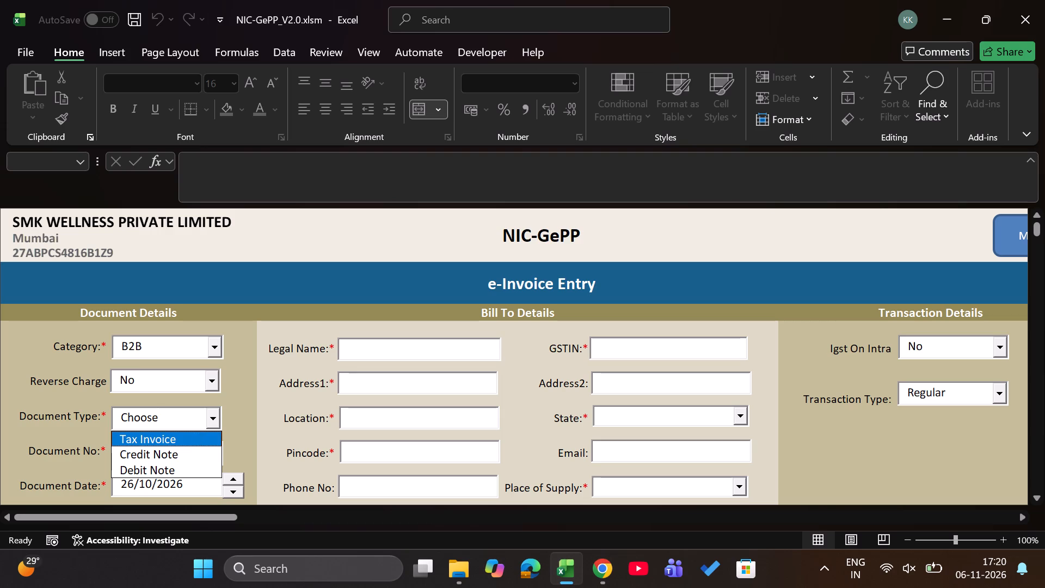
{"action": "left_click", "coordinate": [376, 351]}
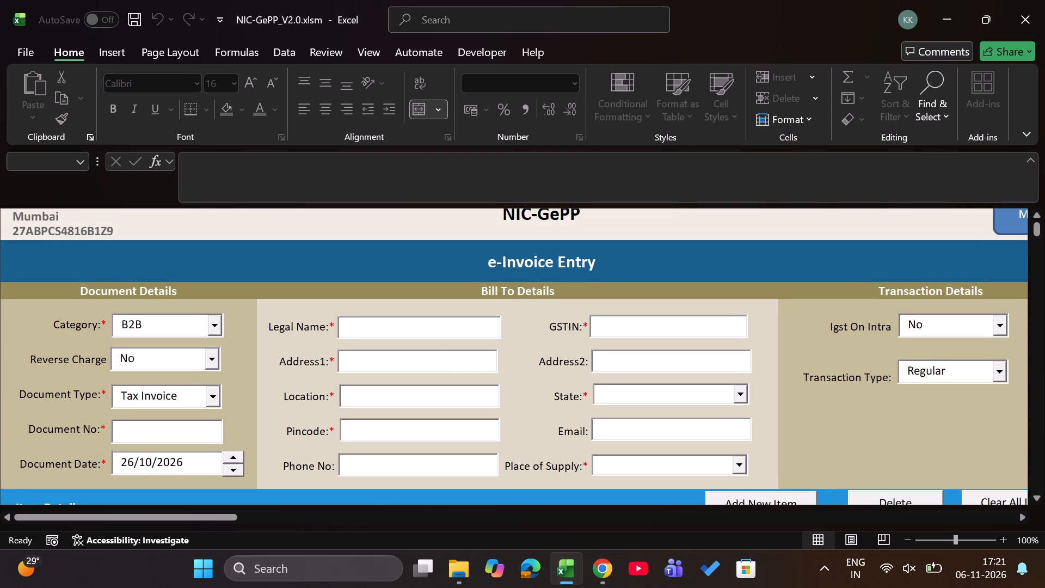
Copy the consignee's GSTIN from the invoice PDF in Chrome into the Bill To GSTIN field of the Excel form.
{"action": "left_click", "coordinate": [424, 333]}
{"action": "scroll", "coordinate": [637, 323], "scroll_direction": "up", "scroll_amount": 1}
{"action": "scroll", "coordinate": [637, 323], "scroll_direction": "right", "scroll_amount": 1}
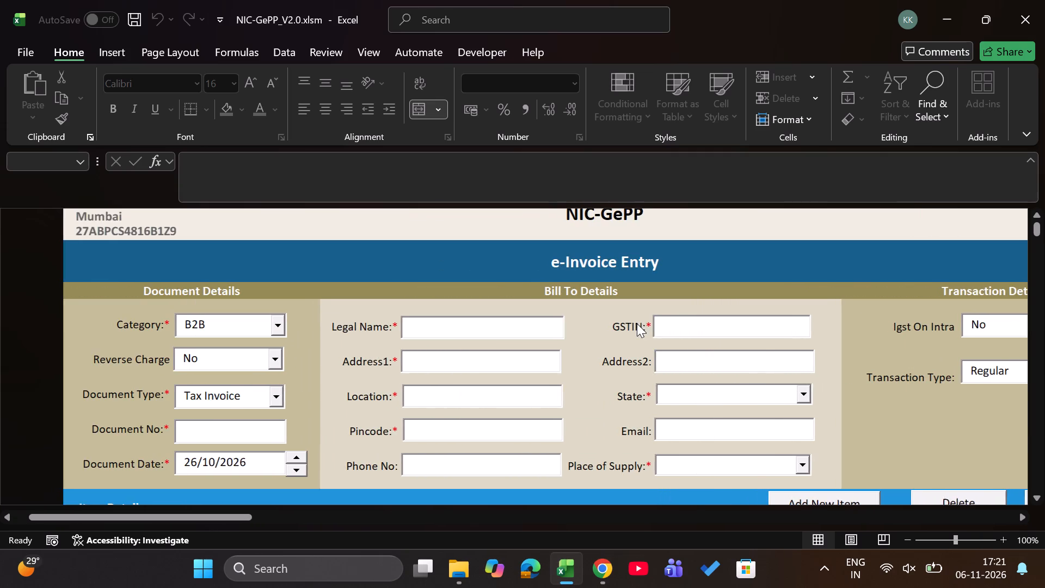
{"action": "scroll", "coordinate": [637, 323], "scroll_direction": "right", "scroll_amount": 1}
{"action": "key", "text": "alt+Tab"}
{"action": "key", "text": "alt+Tab"}
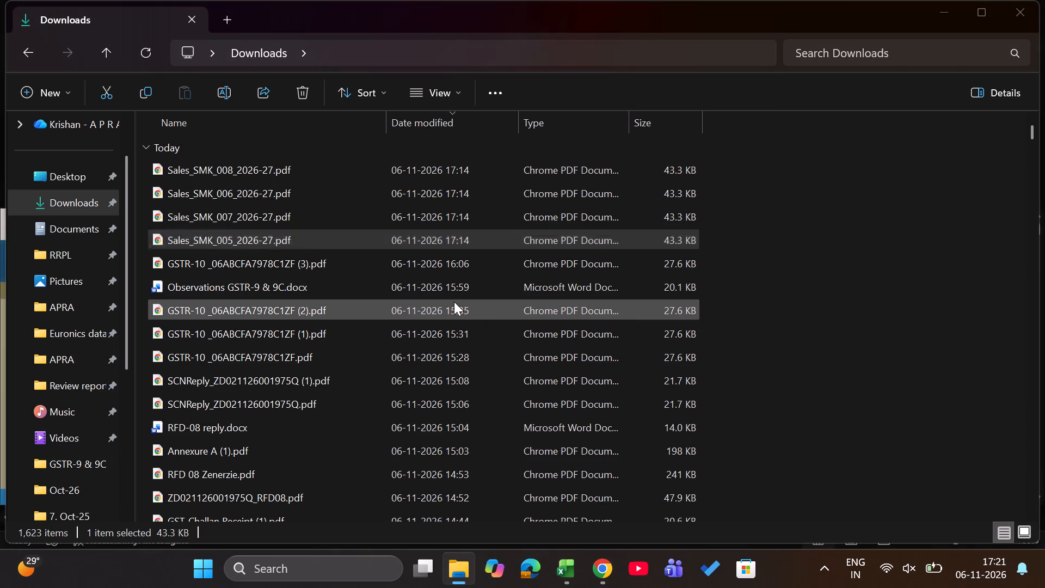
{"action": "key", "text": "alt+Tab"}
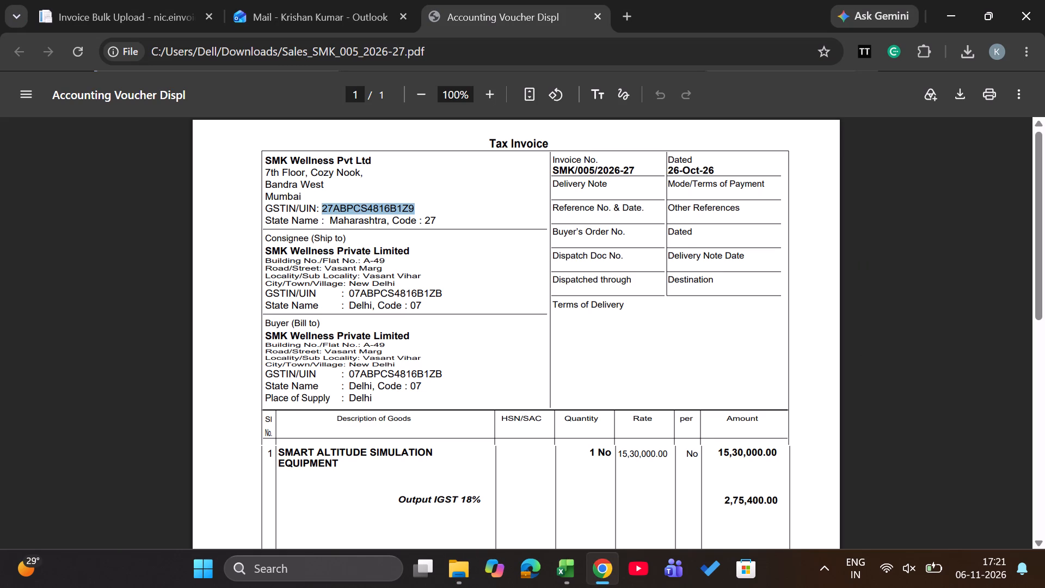
{"action": "left_click_drag", "start_coordinate": [347, 293], "coordinate": [435, 288]}
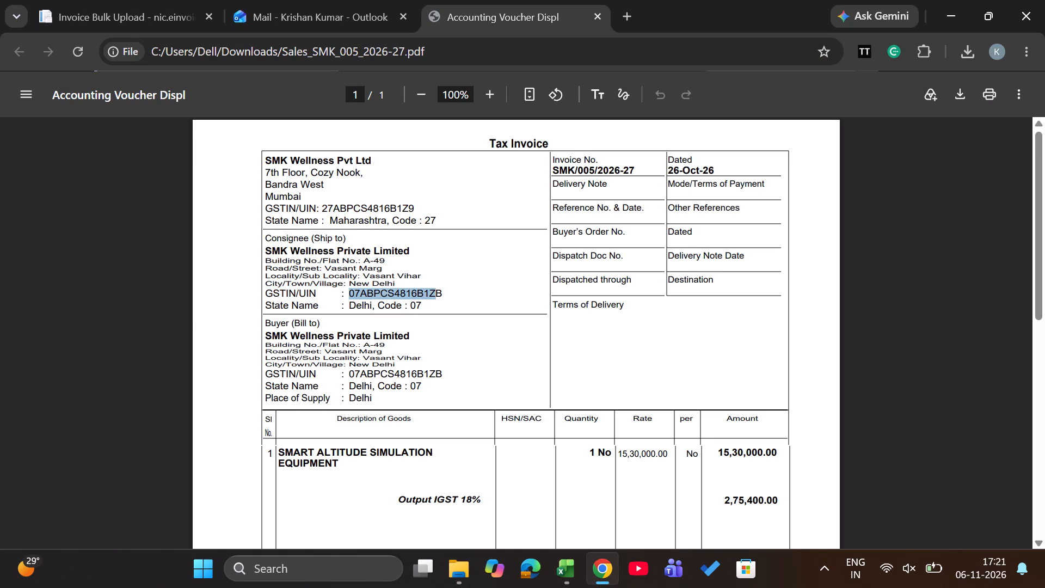
{"action": "left_click_drag", "start_coordinate": [435, 288], "coordinate": [445, 290]}
{"action": "key", "text": "ctrl+c"}
{"action": "key", "text": "alt+Tab"}
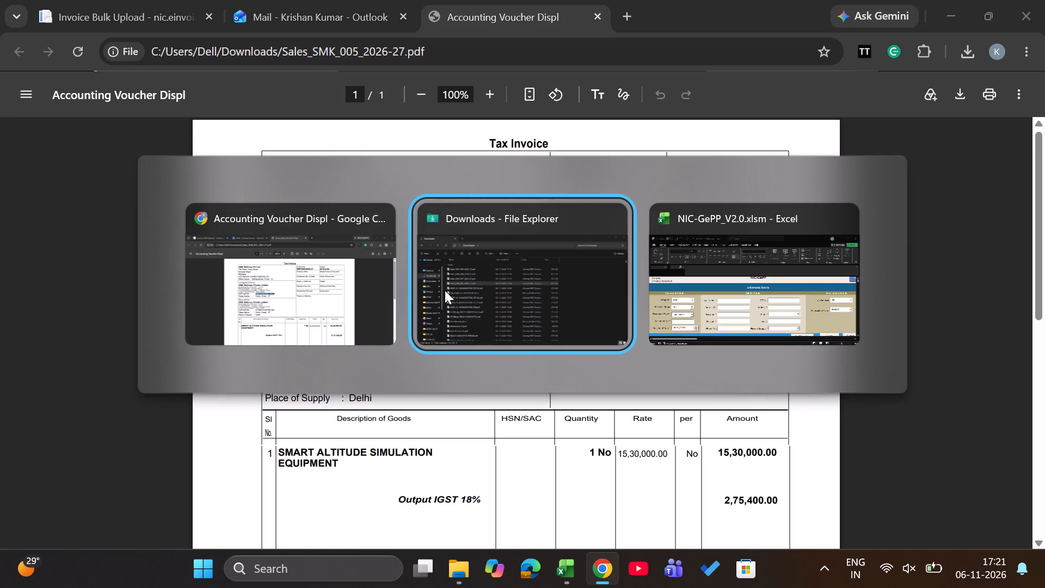
{"action": "key", "text": "alt+Tab"}
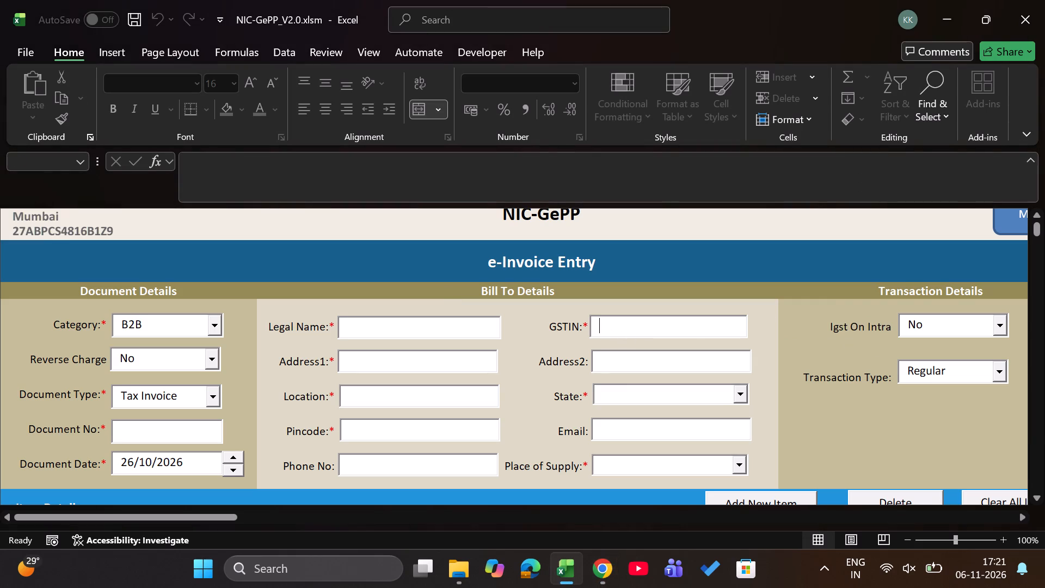
{"action": "left_click", "coordinate": [626, 328]}
{"action": "key", "text": "ctrl+v"}
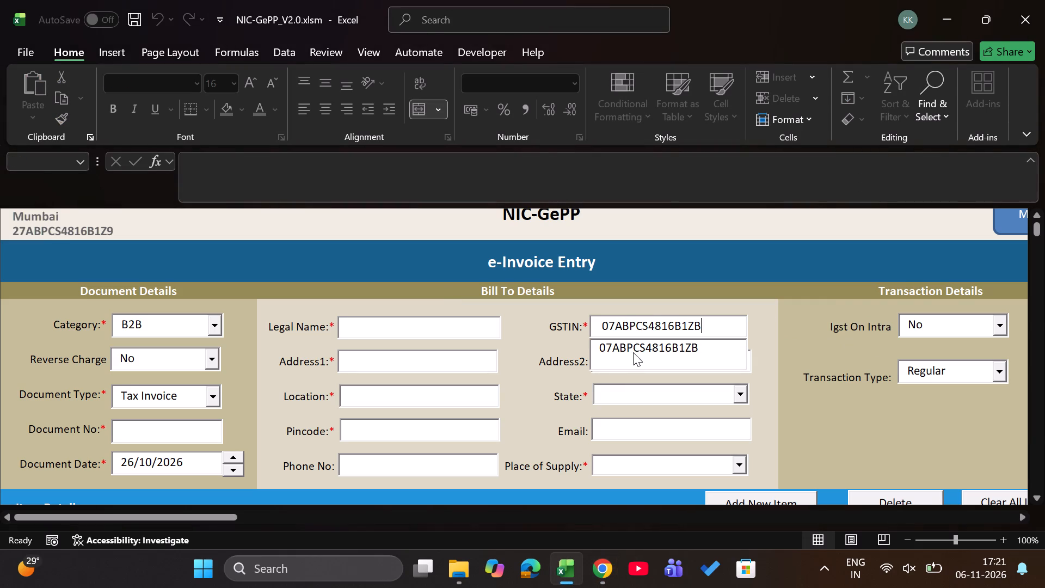
{"action": "left_click", "coordinate": [633, 352]}
{"action": "left_click", "coordinate": [622, 345]}
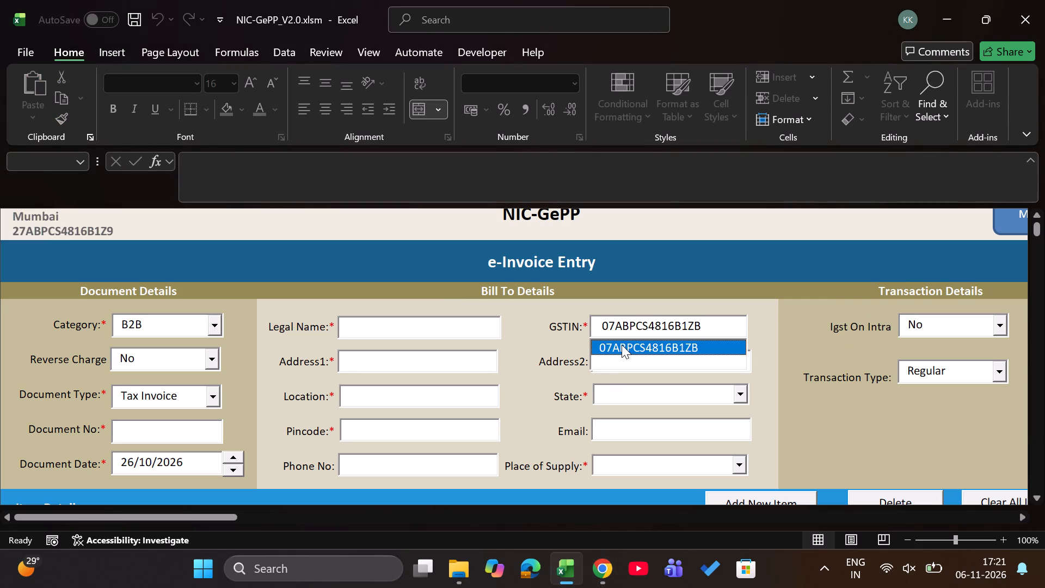
{"action": "key", "text": "Return"}
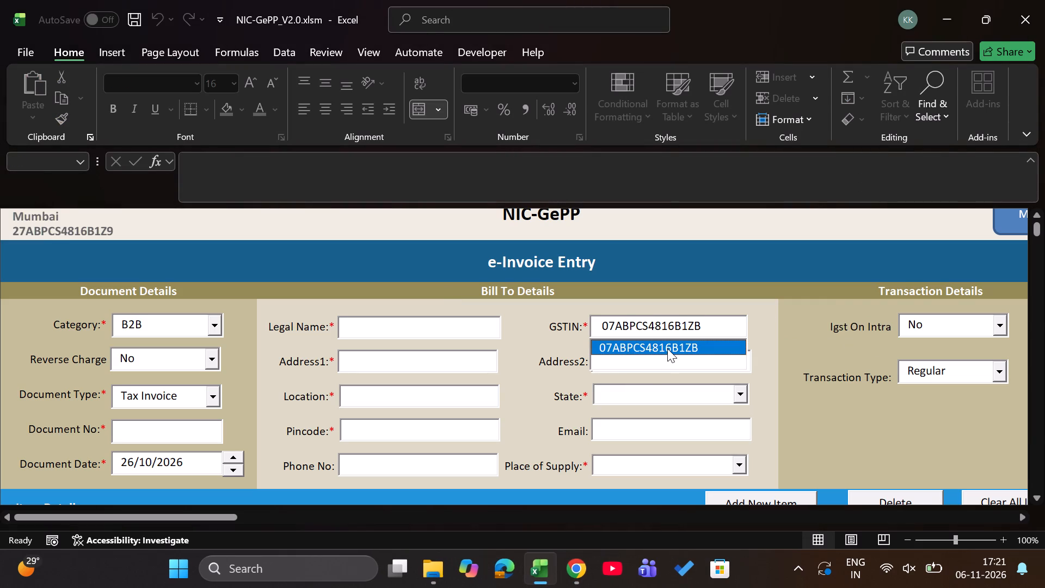
{"action": "left_click", "coordinate": [667, 349]}
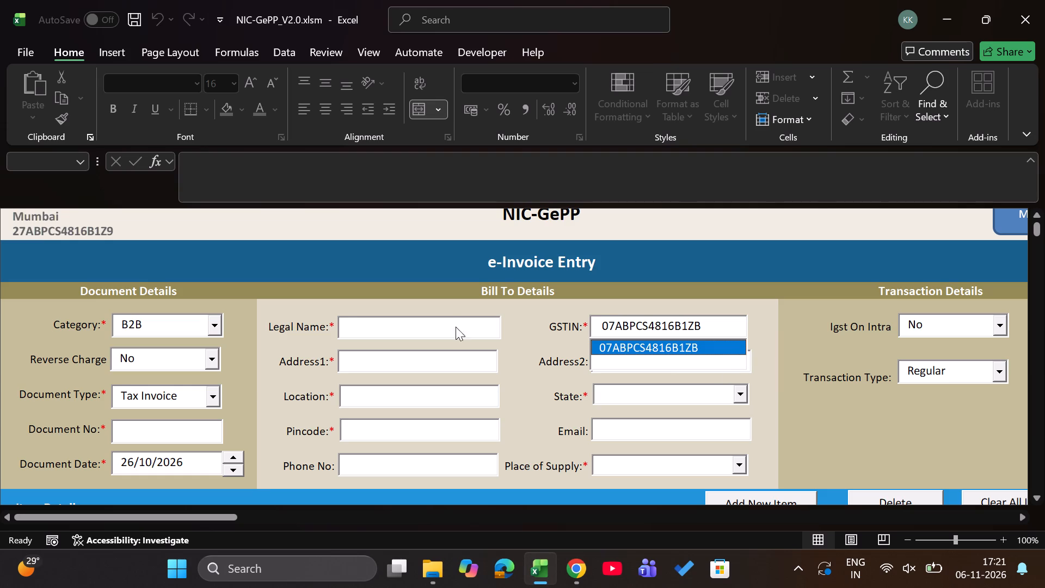
{"action": "left_click", "coordinate": [458, 329]}
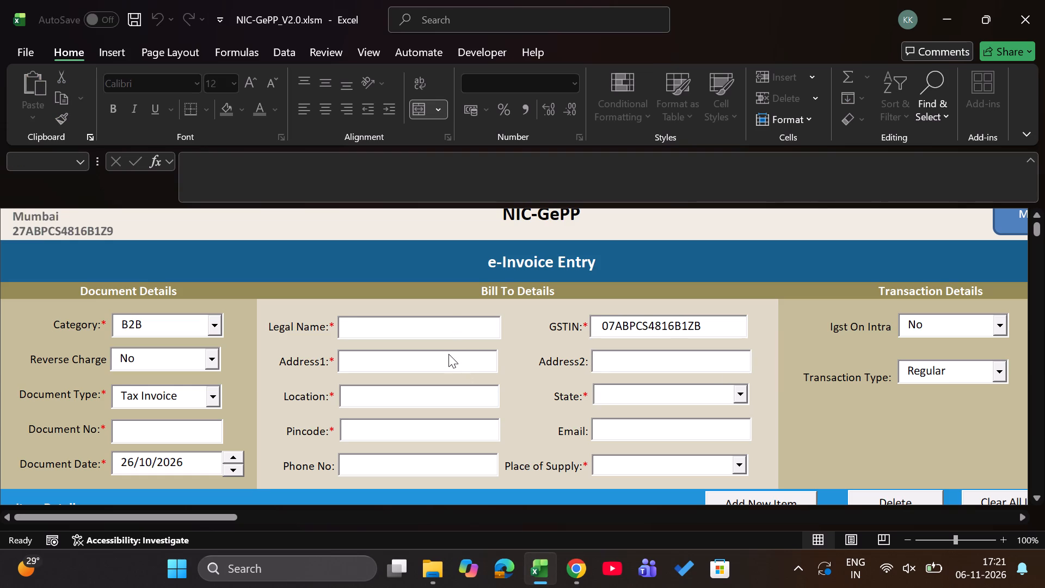
Copy the consignee's name, SMK Wellness Private Limited, from the invoice PDF into the Bill To Legal Name field.
{"action": "left_click", "coordinate": [393, 325]}
{"action": "key", "text": "alt+Tab"}
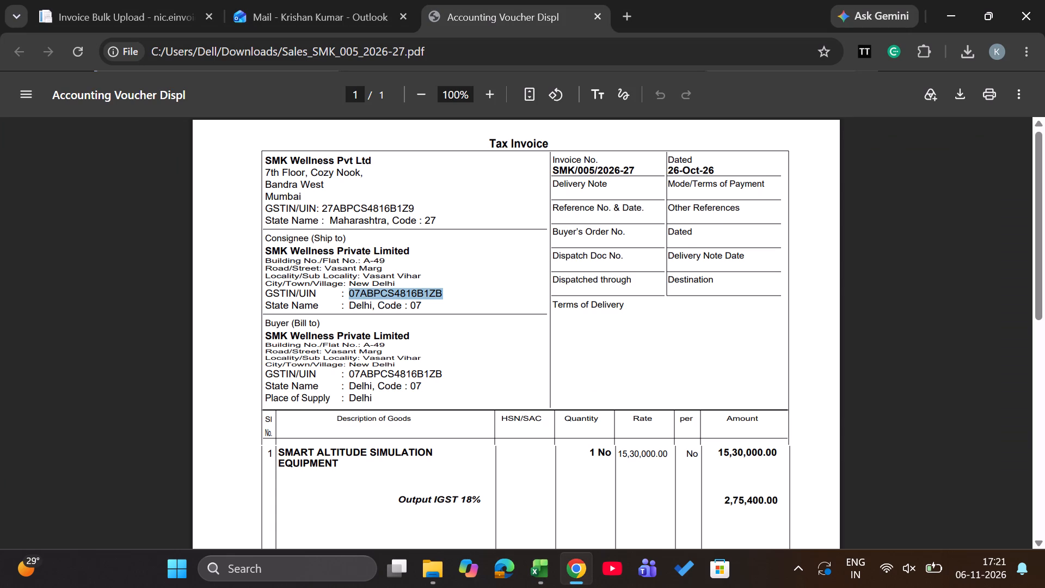
{"action": "left_click_drag", "start_coordinate": [267, 248], "coordinate": [408, 246]}
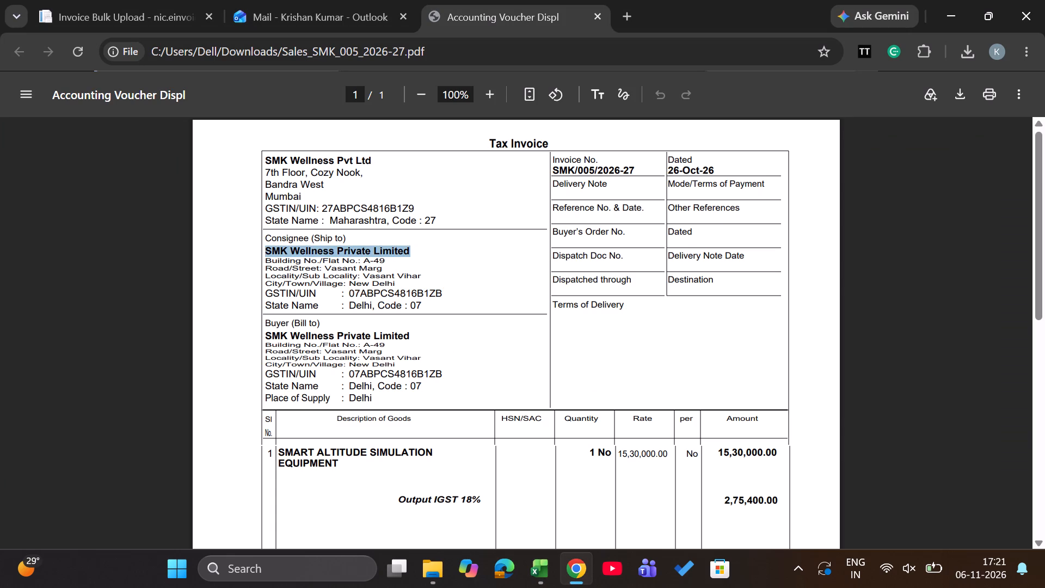
{"action": "key", "text": "ctrl+c"}
{"action": "key", "text": "alt+Tab"}
{"action": "key", "text": "ctrl+v"}
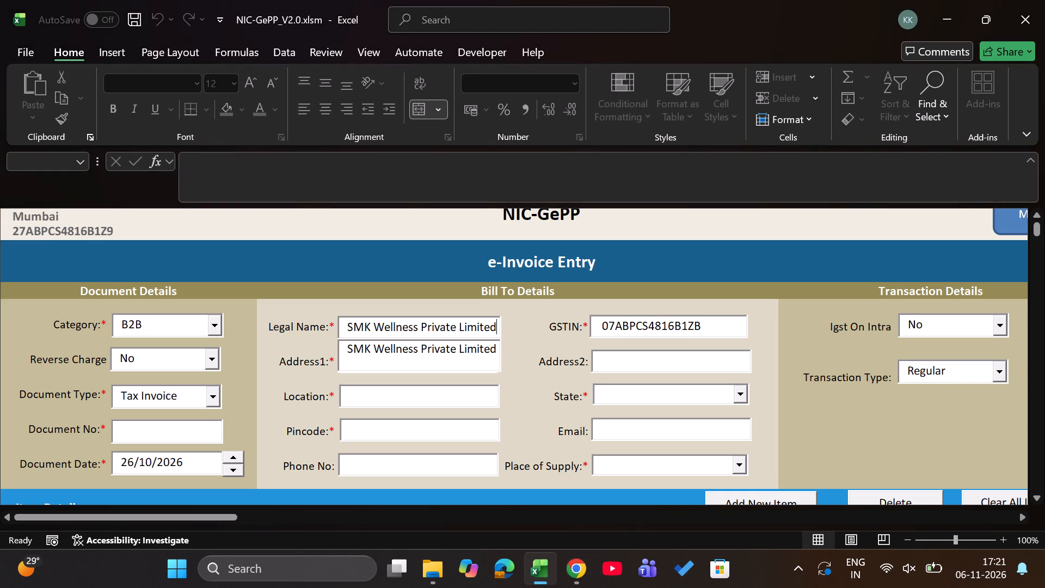
{"action": "left_click", "coordinate": [422, 348]}
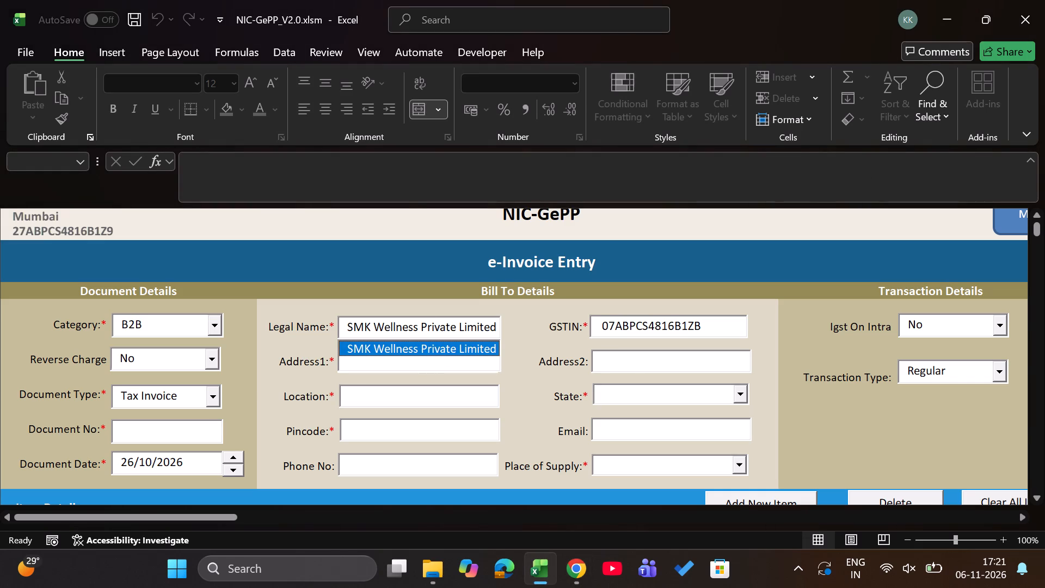
{"action": "left_click", "coordinate": [637, 354]}
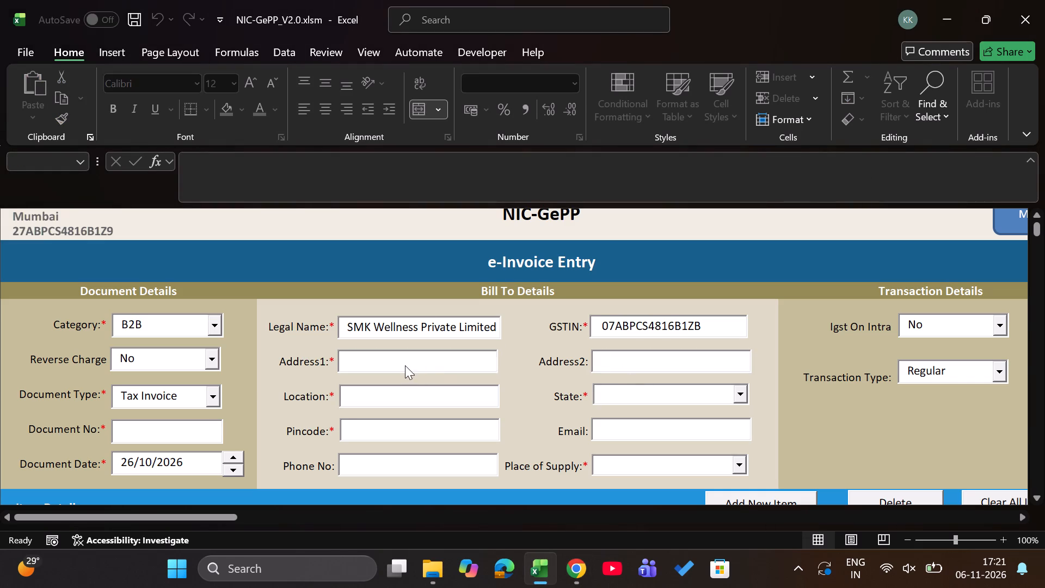
Copy the Building No./Flat No. line of the consignee's address from the invoice PDF into the Bill To Address1 field.
{"action": "left_click", "coordinate": [405, 365]}
{"action": "key", "text": "alt+Tab"}
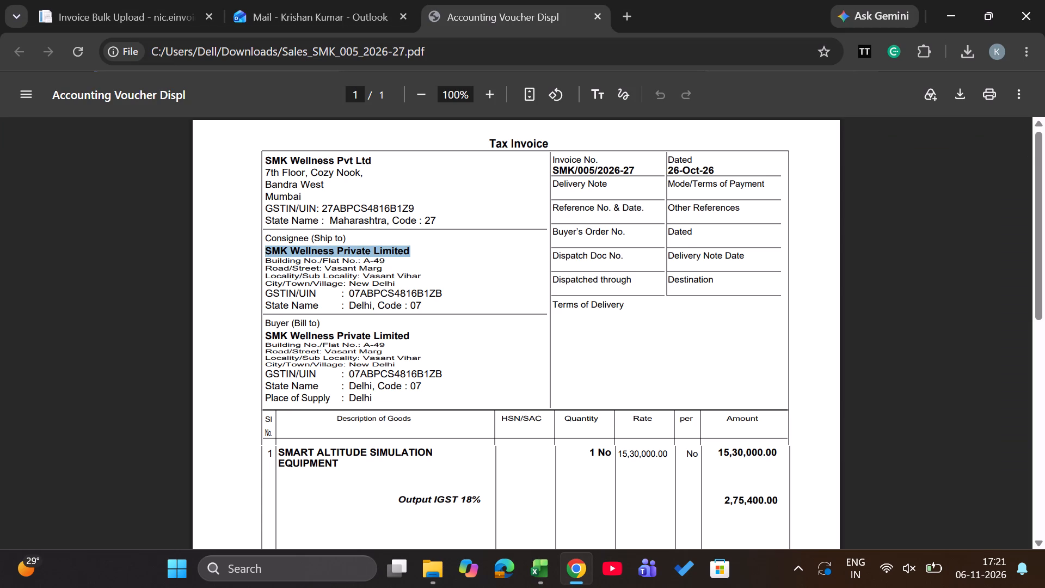
{"action": "left_click_drag", "start_coordinate": [266, 260], "coordinate": [337, 259]}
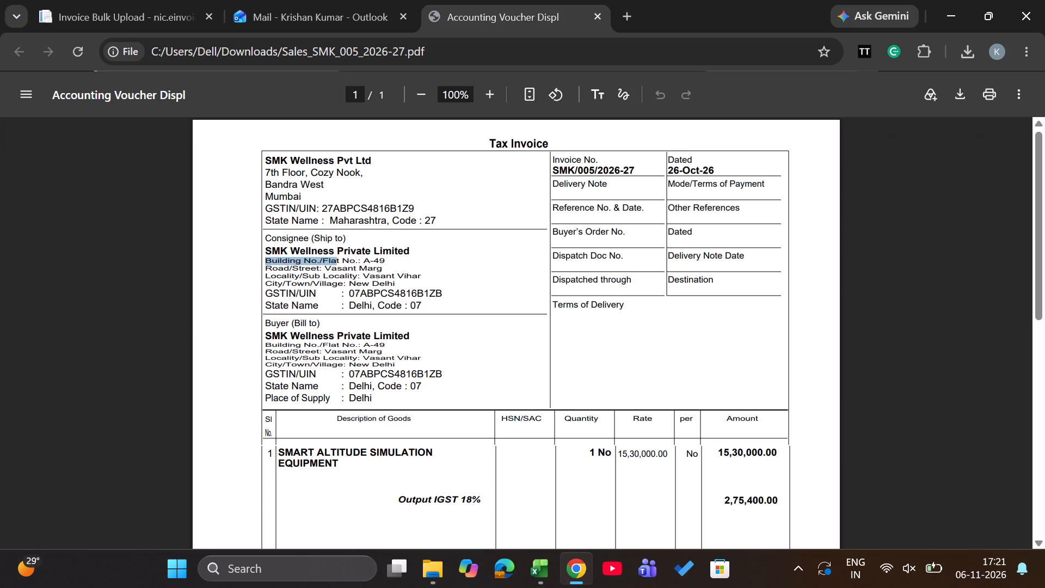
{"action": "left_click_drag", "start_coordinate": [337, 259], "coordinate": [385, 259]}
{"action": "left_click_drag", "start_coordinate": [385, 259], "coordinate": [388, 259]}
{"action": "key", "text": "ctrl+c"}
{"action": "key", "text": "alt+Tab"}
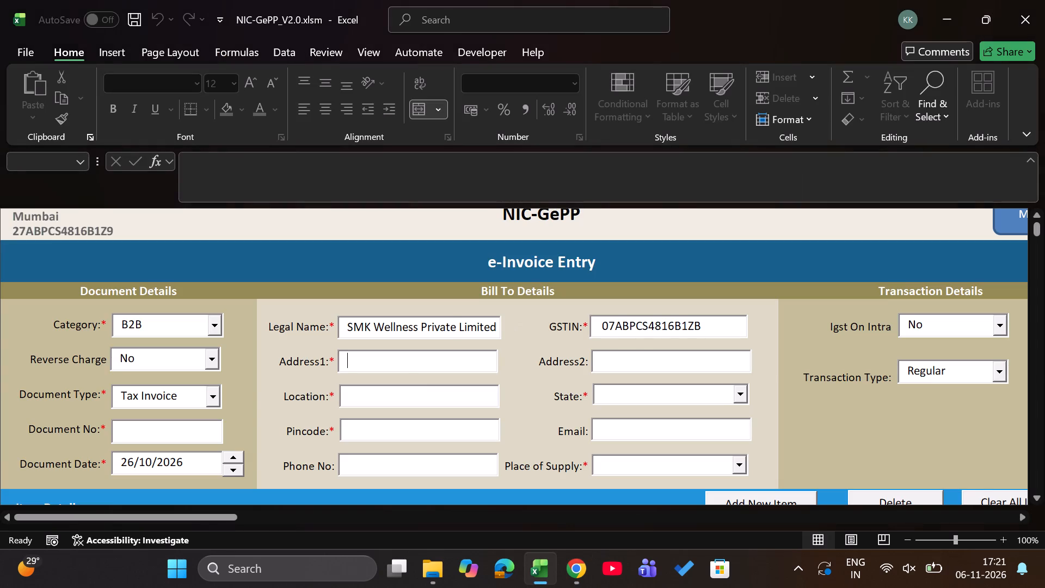
{"action": "key", "text": "ctrl+v"}
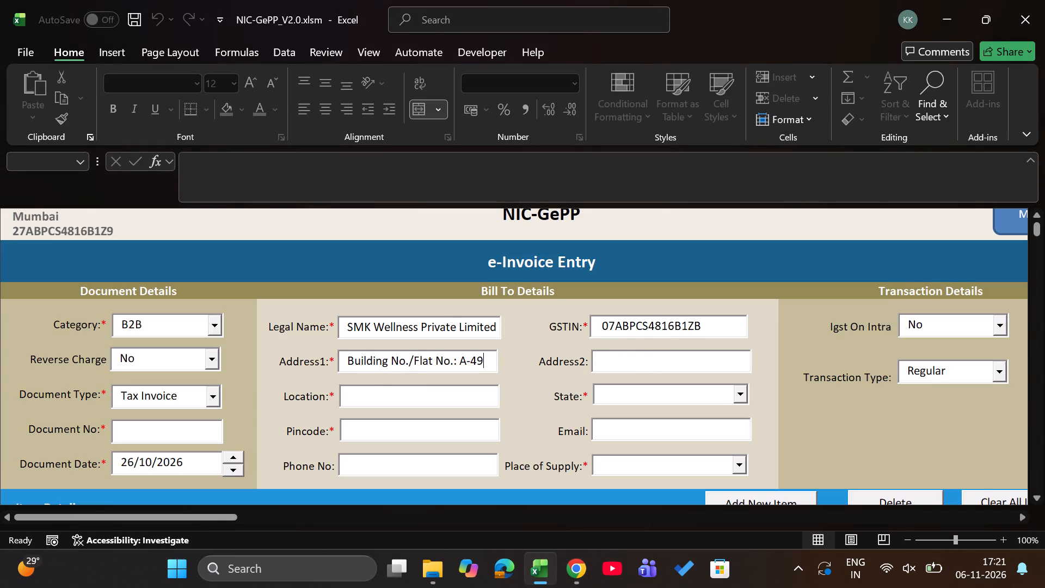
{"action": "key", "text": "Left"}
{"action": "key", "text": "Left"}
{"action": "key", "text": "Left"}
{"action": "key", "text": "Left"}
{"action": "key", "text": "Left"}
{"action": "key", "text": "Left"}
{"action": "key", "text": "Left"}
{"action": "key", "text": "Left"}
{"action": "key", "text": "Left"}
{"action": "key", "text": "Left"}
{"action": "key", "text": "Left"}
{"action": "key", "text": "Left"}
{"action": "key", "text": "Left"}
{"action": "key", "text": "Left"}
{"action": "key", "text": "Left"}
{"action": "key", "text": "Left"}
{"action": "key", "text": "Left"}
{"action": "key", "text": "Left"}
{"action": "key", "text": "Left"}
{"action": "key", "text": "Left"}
Copy the street name from the consignee's Road/Street line in the invoice PDF in Chrome into the Bill To Address2 field of the Excel form.
{"action": "left_click", "coordinate": [620, 361]}
{"action": "key", "text": "alt+Tab"}
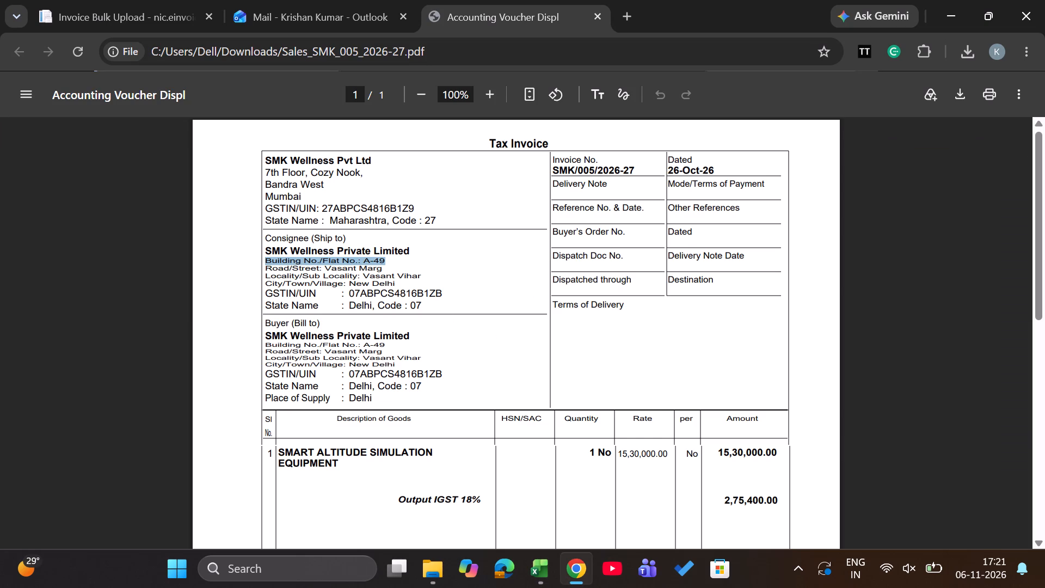
{"action": "key", "text": "alt+Tab"}
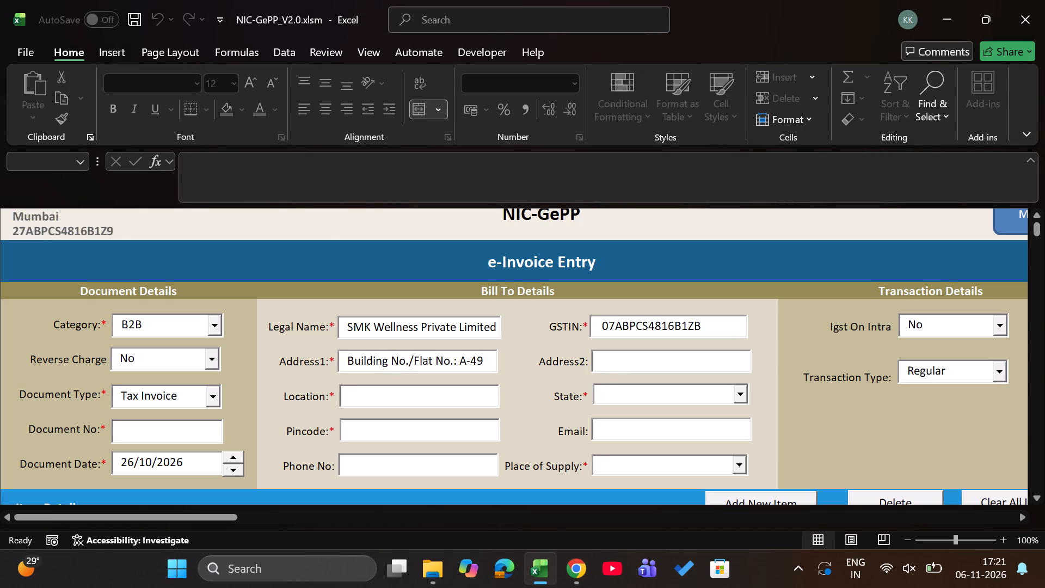
{"action": "key", "text": "alt+Tab"}
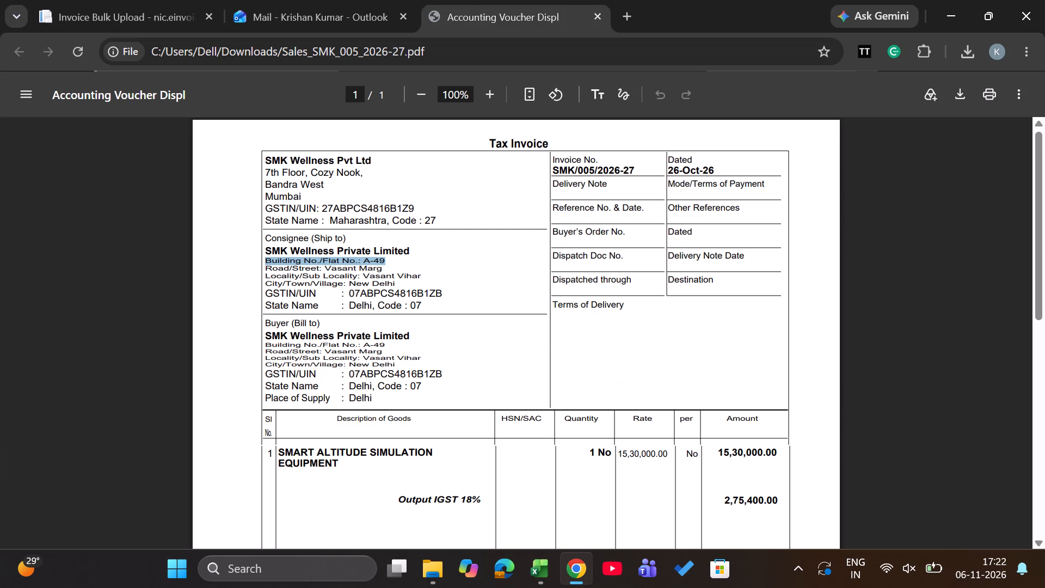
{"action": "left_click_drag", "start_coordinate": [328, 267], "coordinate": [388, 268]}
{"action": "key", "text": "ctrl+c"}
{"action": "key", "text": "alt+Tab"}
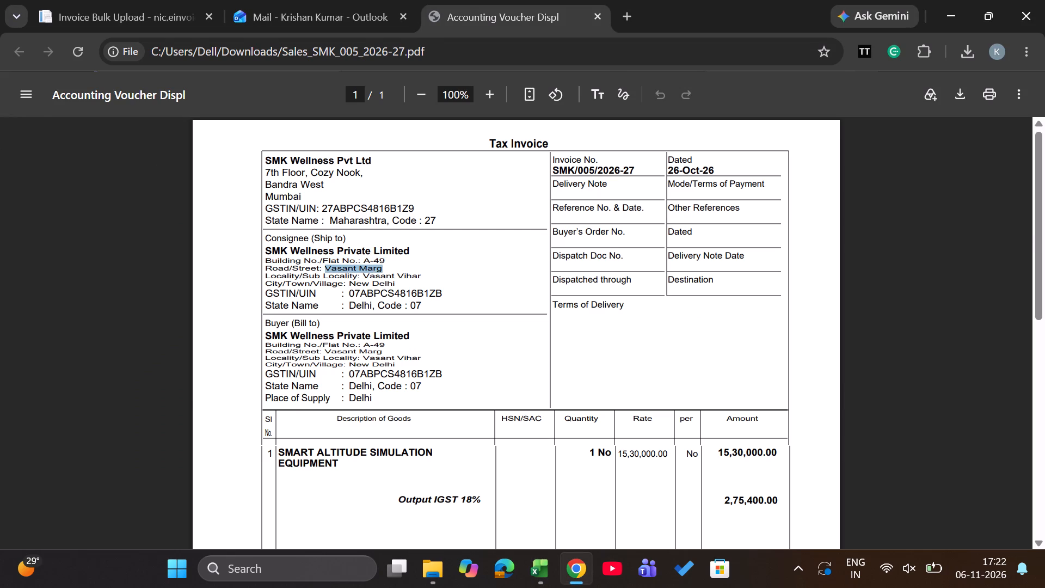
{"action": "key", "text": "ctrl+v"}
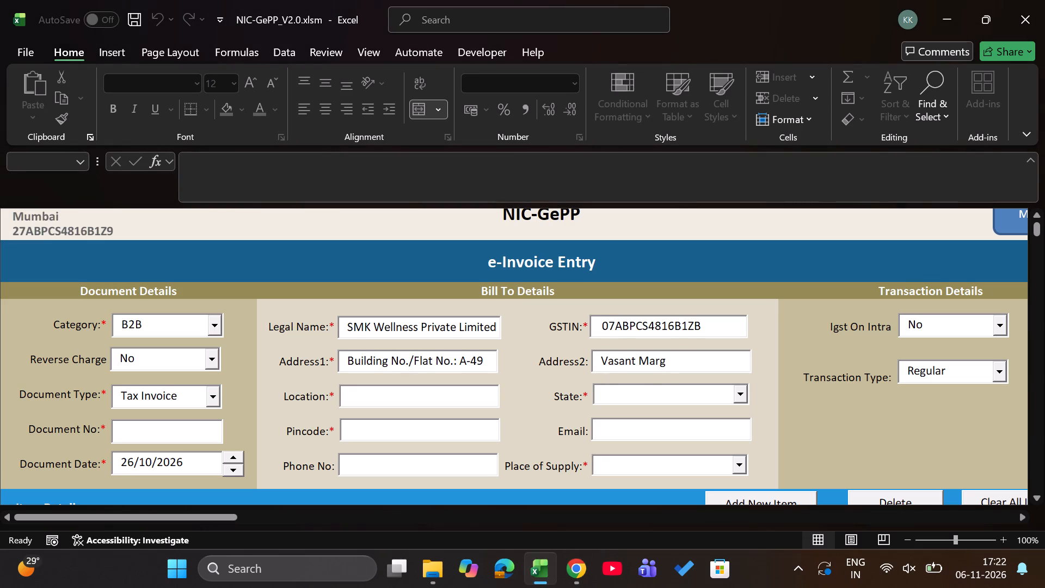
Enter New Delhi as the Bill To Location in the e-Invoice Entry form.
{"action": "left_click", "coordinate": [398, 395]}
{"action": "key", "text": "alt+Tab"}
{"action": "key", "text": "alt+Tab"}
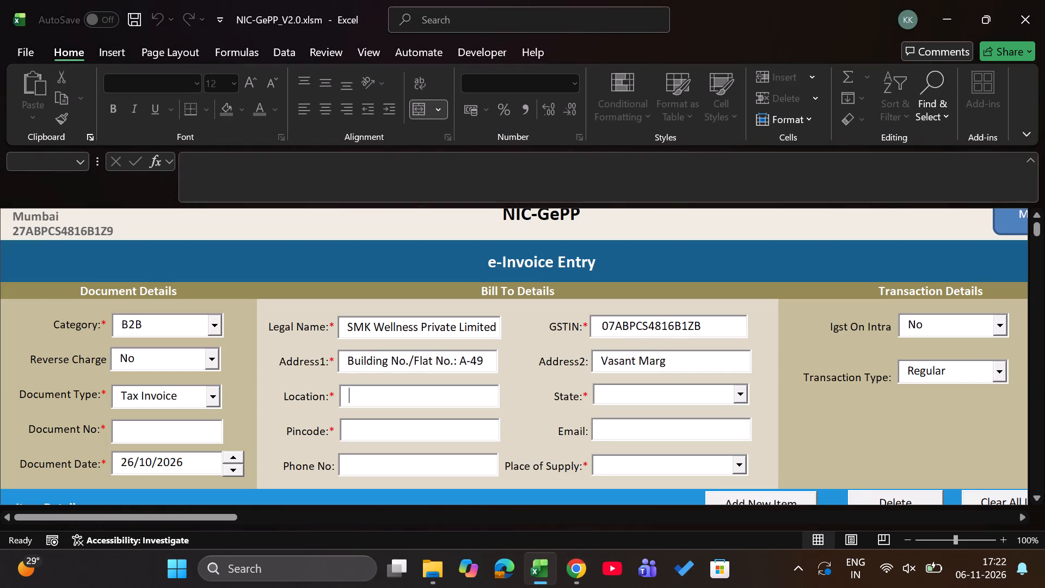
{"action": "type", "text": "nEW"}
{"action": "type", "text": "=="}
{"action": "key", "text": "BackSpace"}
{"action": "key", "text": "BackSpace"}
{"action": "key", "text": "BackSpace"}
{"action": "key", "text": "BackSpace"}
{"action": "key", "text": "BackSpace"}
{"action": "key", "text": "BackSpace"}
{"action": "key", "text": "BackSpace"}
{"action": "key", "text": "BackSpace"}
{"action": "key", "text": "BackSpace"}
{"action": "key", "text": "BackSpace"}
{"action": "type", "text": "New De"}
{"action": "type", "text": "lhi"}
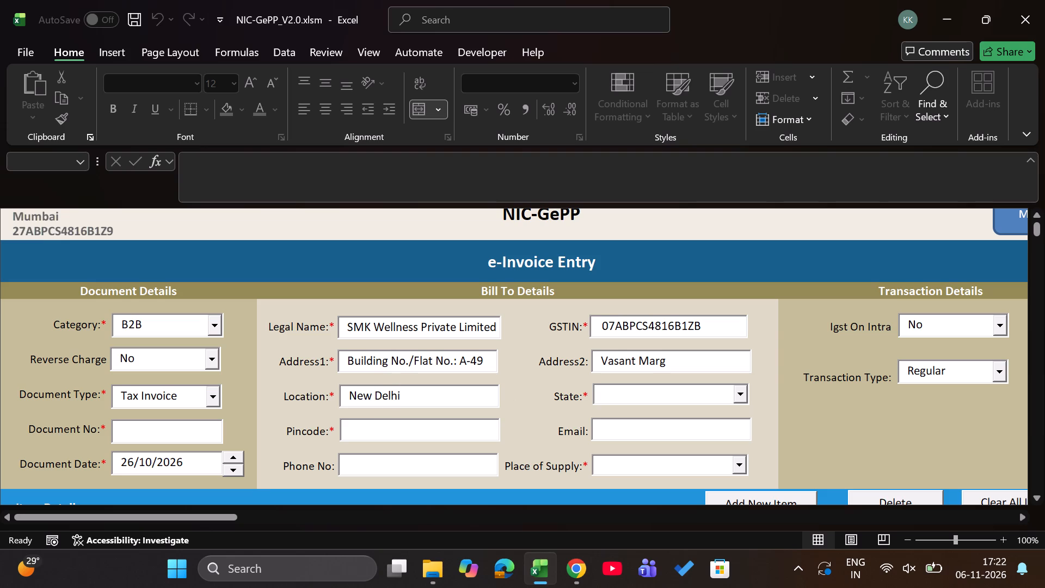
Set the Bill To State to DELHI.
{"action": "left_click", "coordinate": [741, 396]}
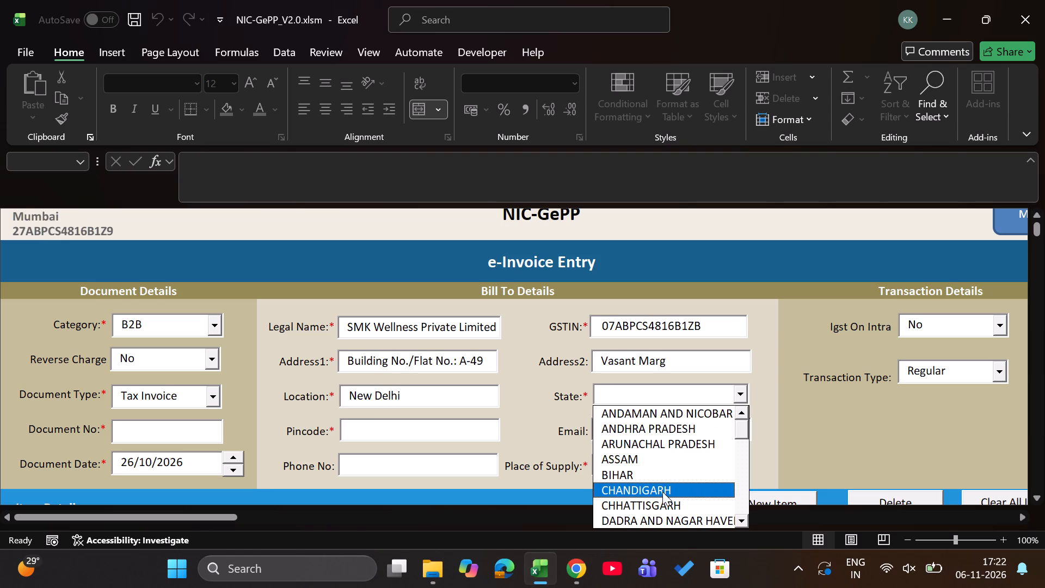
{"action": "scroll", "coordinate": [662, 492], "scroll_direction": "down", "scroll_amount": 1}
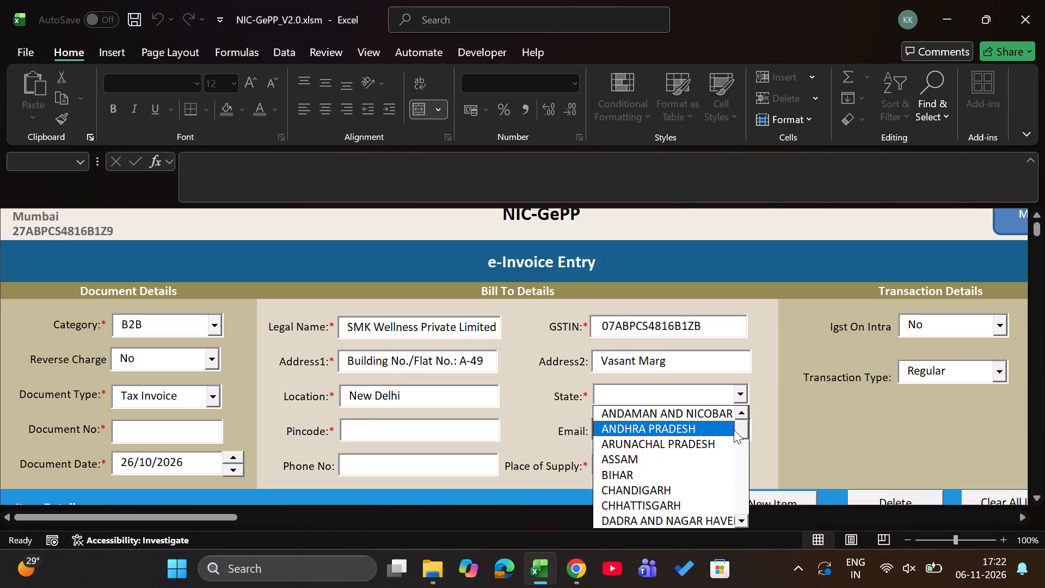
{"action": "left_click_drag", "start_coordinate": [734, 434], "coordinate": [738, 428]}
{"action": "left_click_drag", "start_coordinate": [738, 428], "coordinate": [742, 398]}
{"action": "left_click", "coordinate": [742, 398]}
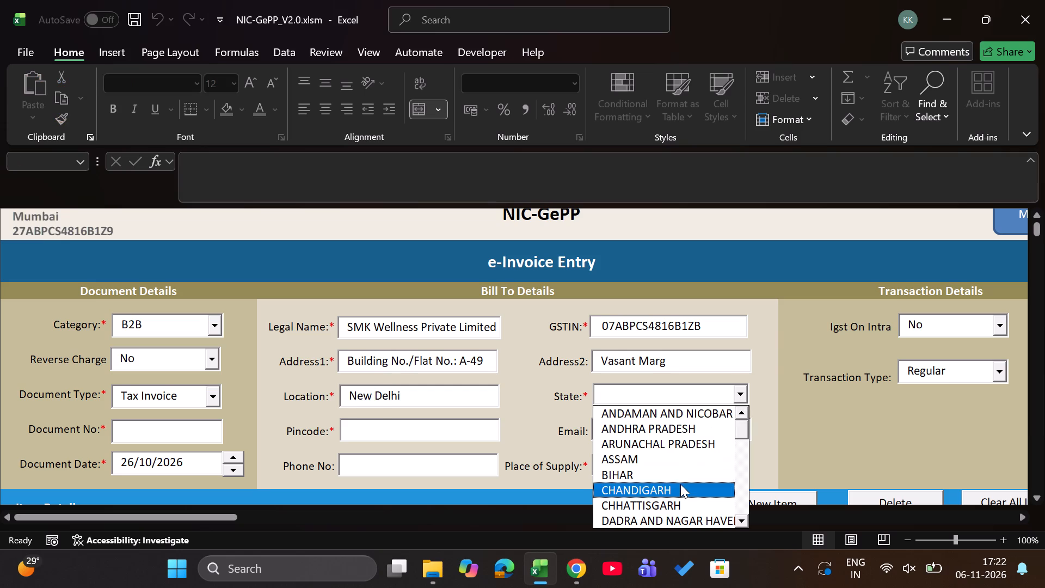
{"action": "left_click_drag", "start_coordinate": [744, 422], "coordinate": [746, 444]}
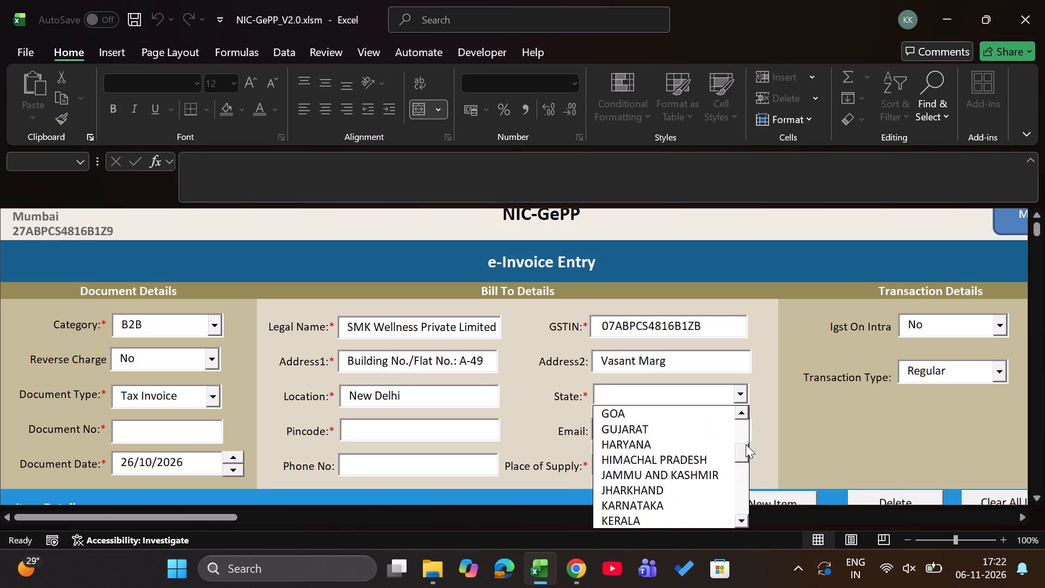
{"action": "left_click_drag", "start_coordinate": [746, 444], "coordinate": [746, 442]}
{"action": "left_click", "coordinate": [666, 430]}
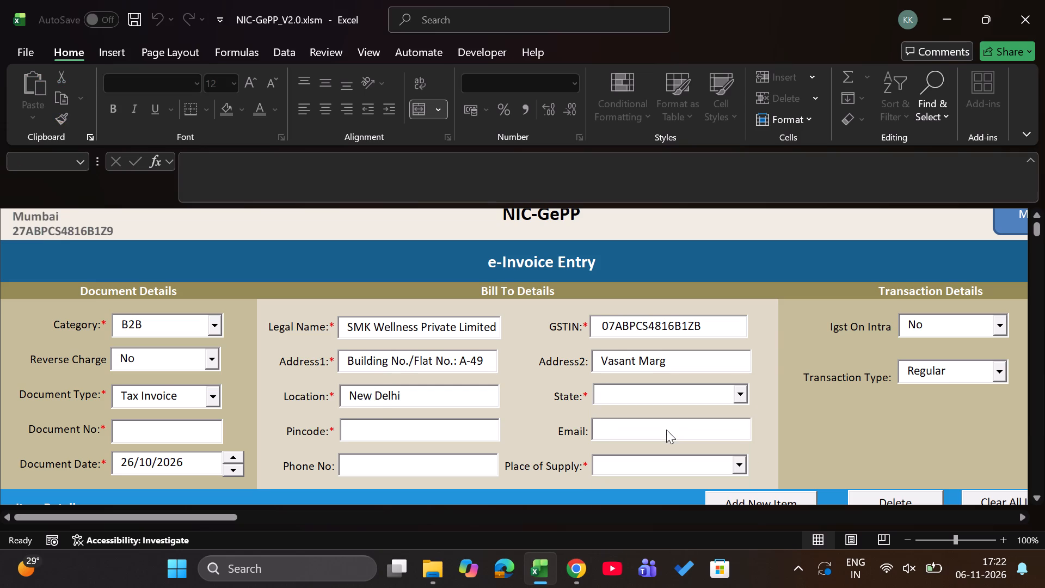
With the Bill To Pincode field active, switch to Chrome and copy the consignee's GSTIN from the invoice PDF.
{"action": "left_click", "coordinate": [420, 432]}
{"action": "key", "text": "alt+Tab"}
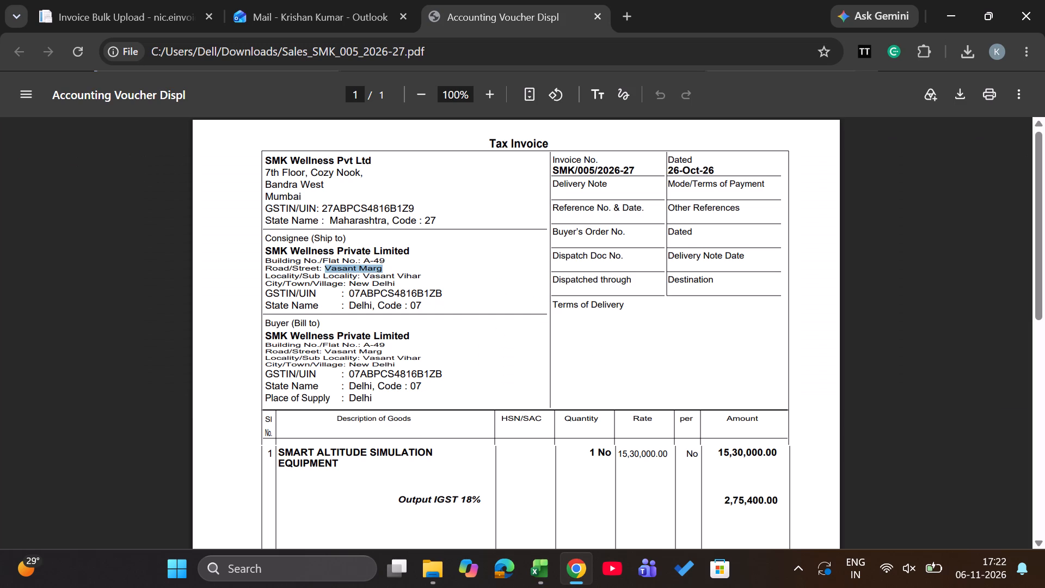
{"action": "left_click", "coordinate": [170, 0]}
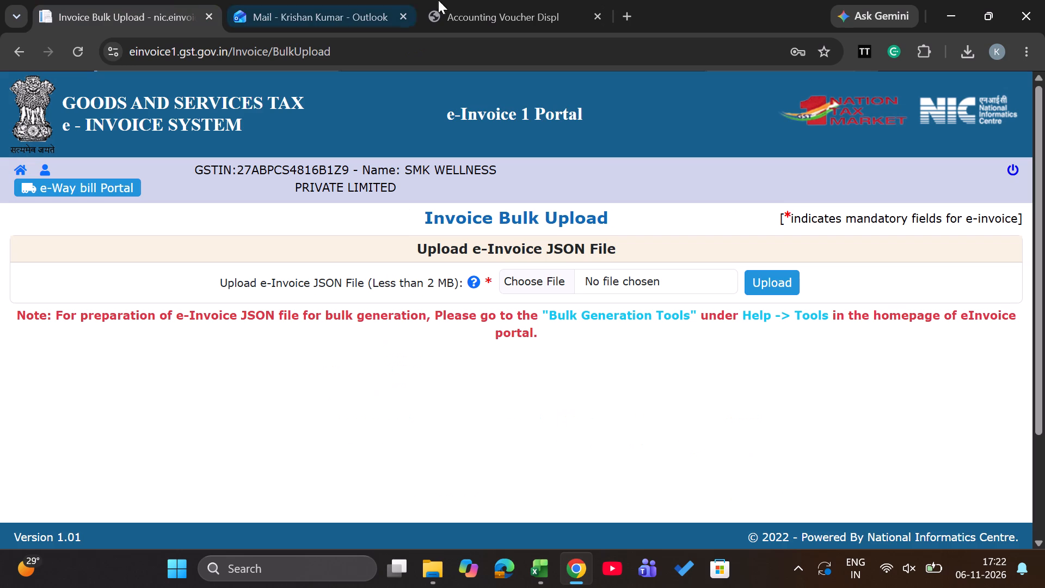
{"action": "left_click", "coordinate": [496, 0]}
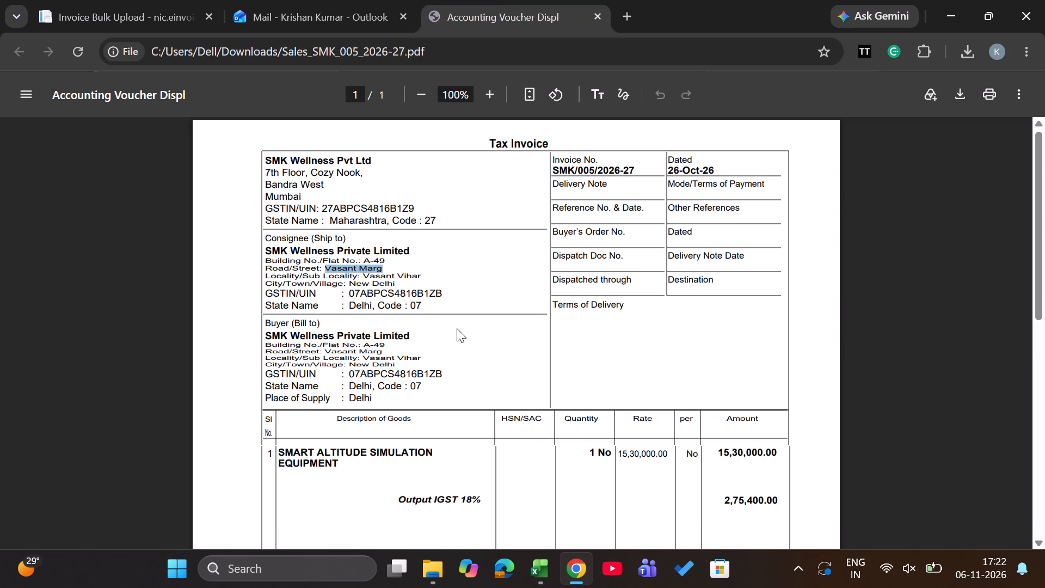
{"action": "left_click_drag", "start_coordinate": [349, 292], "coordinate": [454, 286]}
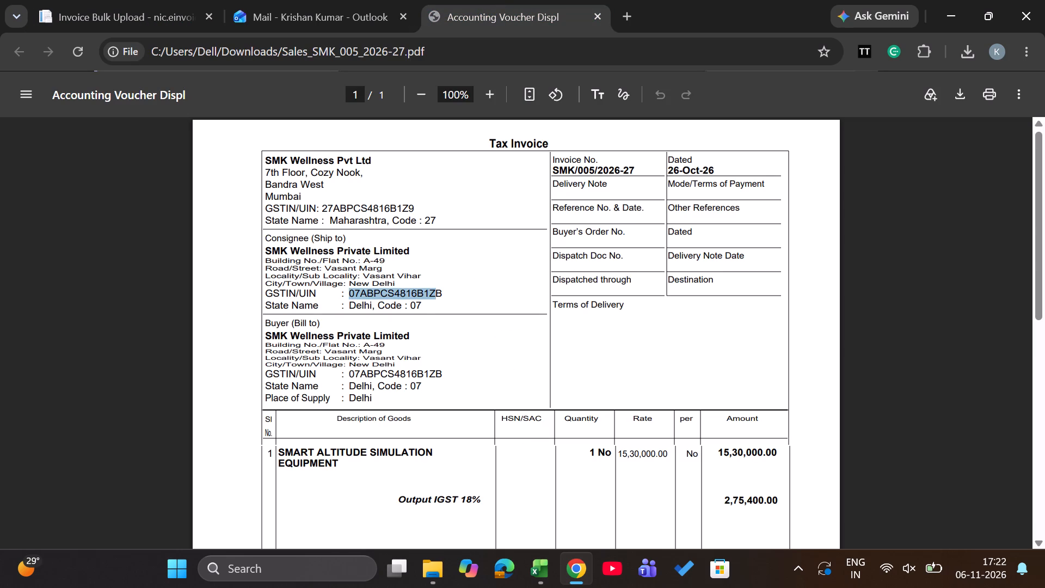
{"action": "key", "text": "ctrl+c"}
Open gst.gov.in in a new browser tab and go to the taxpayer search by GSTIN/UIN.
{"action": "left_click", "coordinate": [624, 0]}
{"action": "type", "text": "gst"}
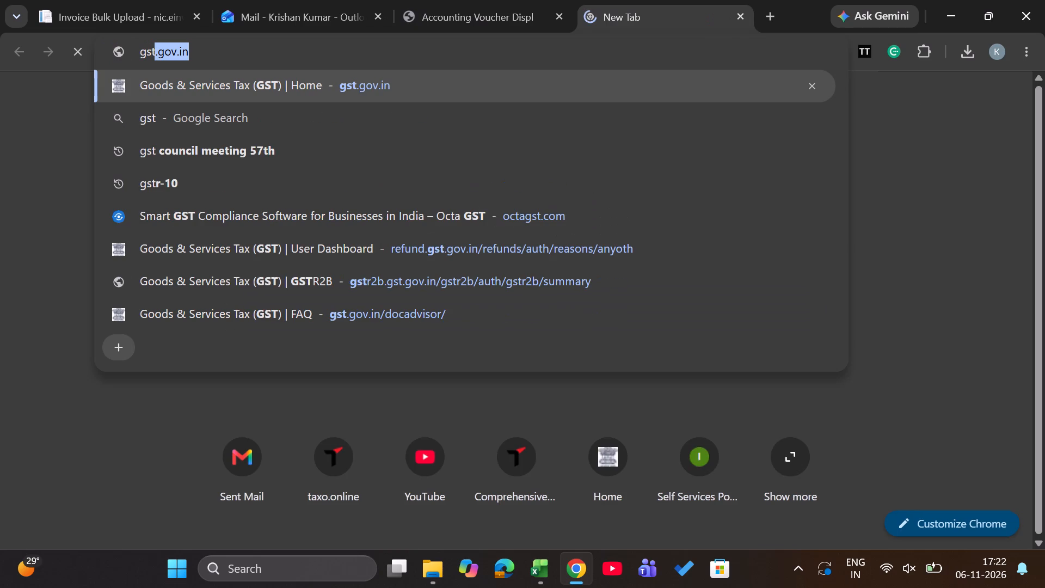
{"action": "key", "text": "Right"}
{"action": "key", "text": "Return"}
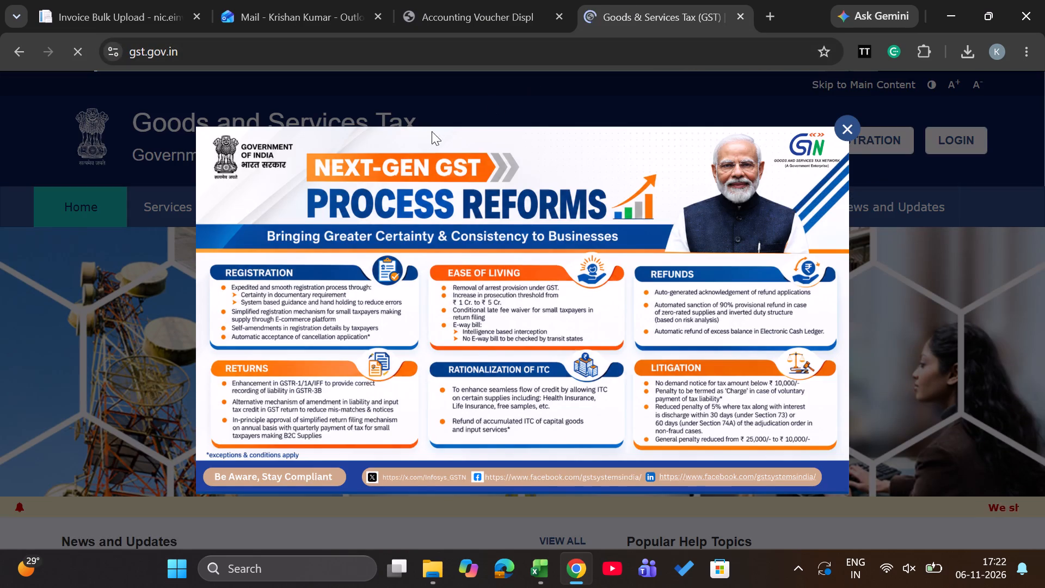
{"action": "left_click", "coordinate": [852, 124]}
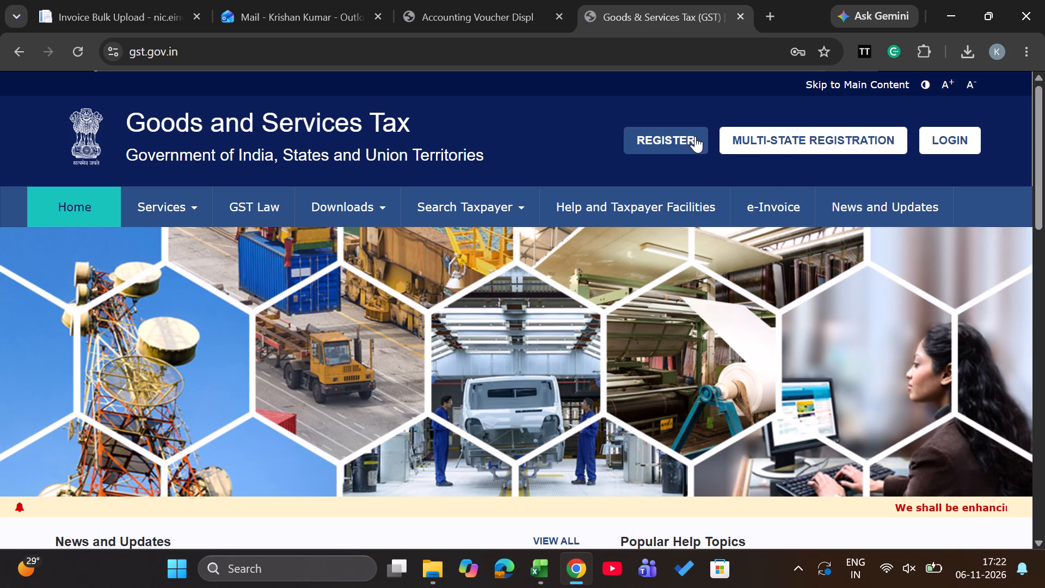
{"action": "left_click", "coordinate": [506, 206]}
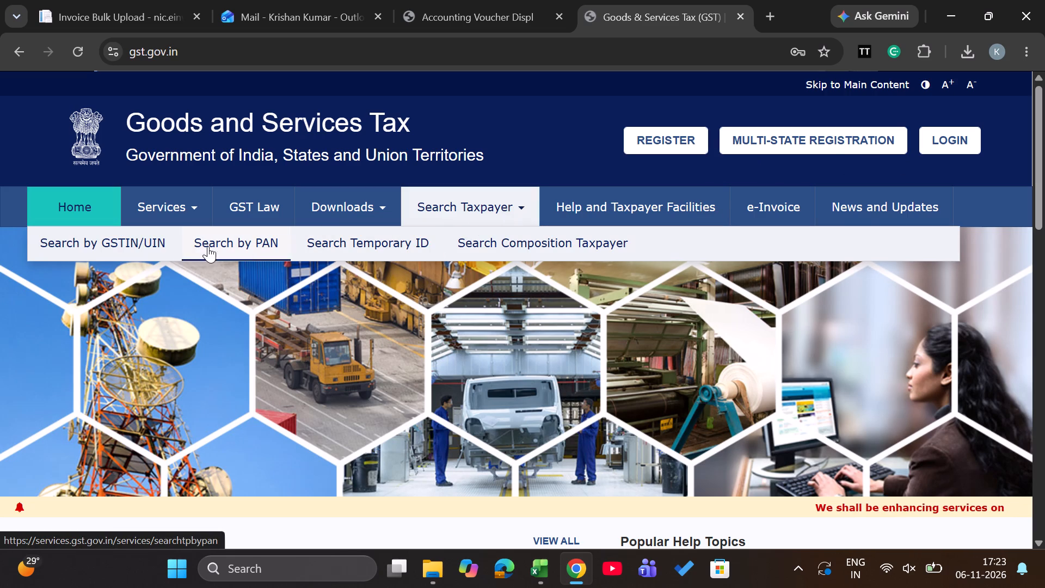
{"action": "left_click", "coordinate": [130, 244]}
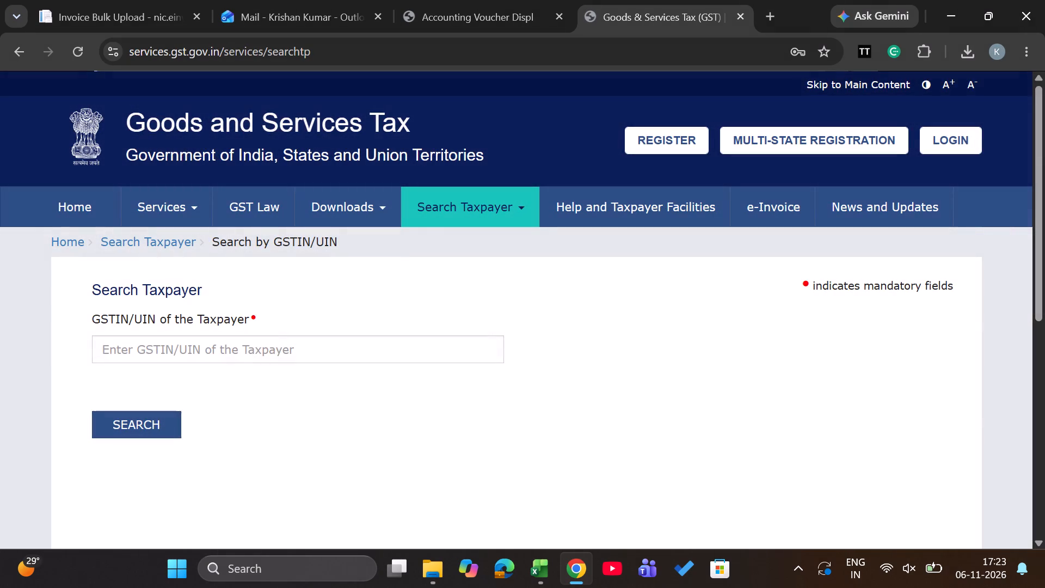
Search for the taxpayer using the copied consignee GSTIN and the captcha characters shown.
{"action": "left_click", "coordinate": [250, 353]}
{"action": "key", "text": "ctrl+v"}
{"action": "left_click", "coordinate": [195, 398]}
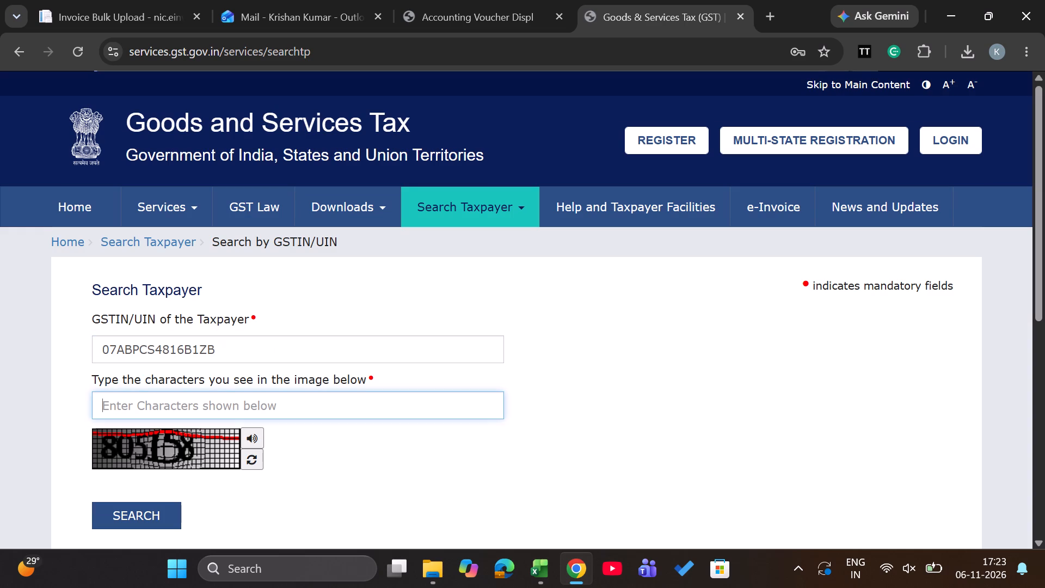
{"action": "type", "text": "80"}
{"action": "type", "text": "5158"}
{"action": "left_click", "coordinate": [137, 520]}
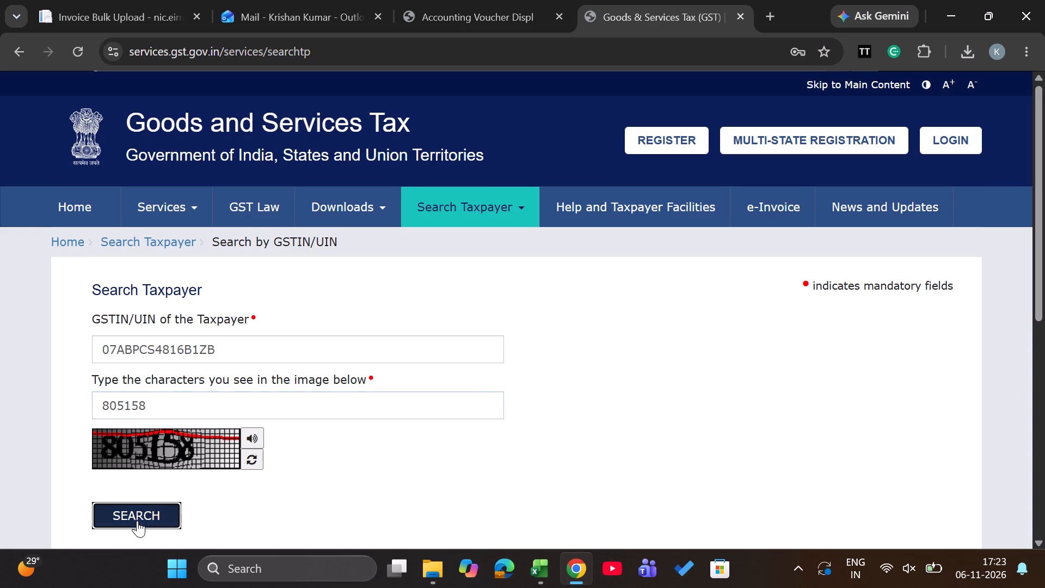
Copy the pincode 110057 from the Principal Place of Business result into the Bill To Pincode field of the Excel form.
{"action": "scroll", "coordinate": [418, 456], "scroll_direction": "down", "scroll_amount": 2}
{"action": "scroll", "coordinate": [514, 407], "scroll_direction": "down", "scroll_amount": 1}
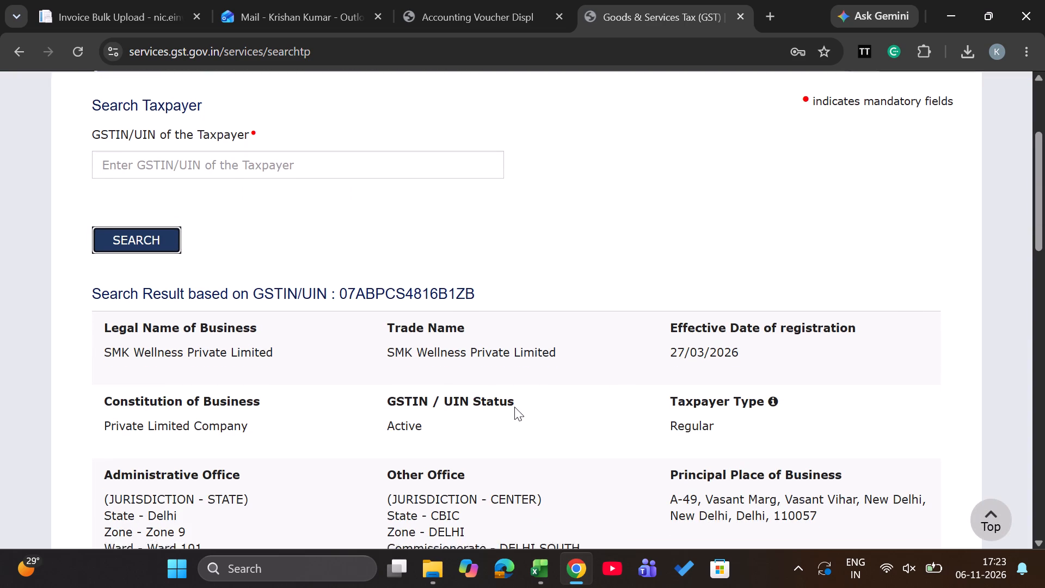
{"action": "scroll", "coordinate": [514, 407], "scroll_direction": "down", "scroll_amount": 1}
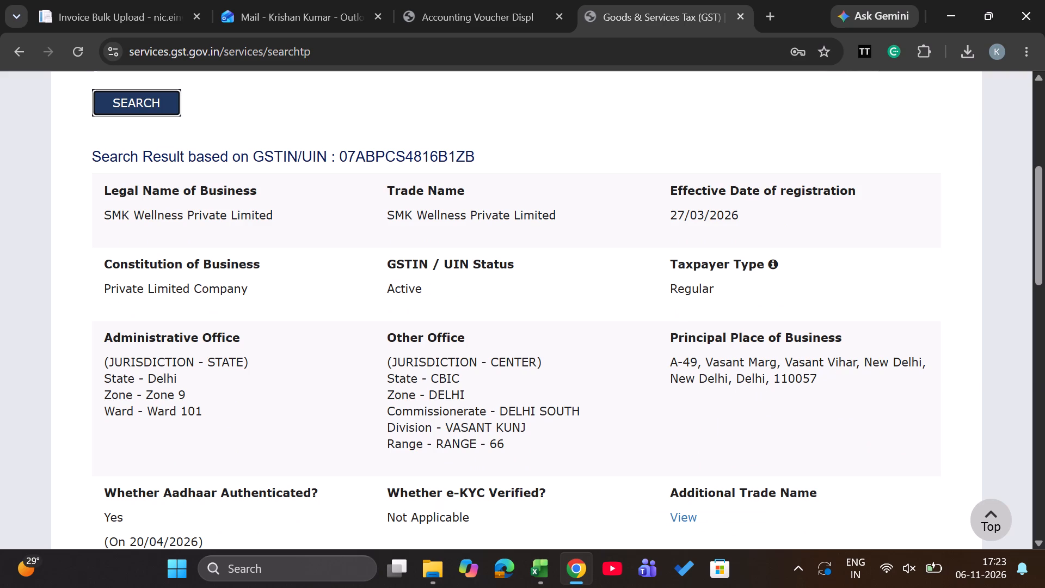
{"action": "left_click_drag", "start_coordinate": [776, 378], "coordinate": [820, 381]}
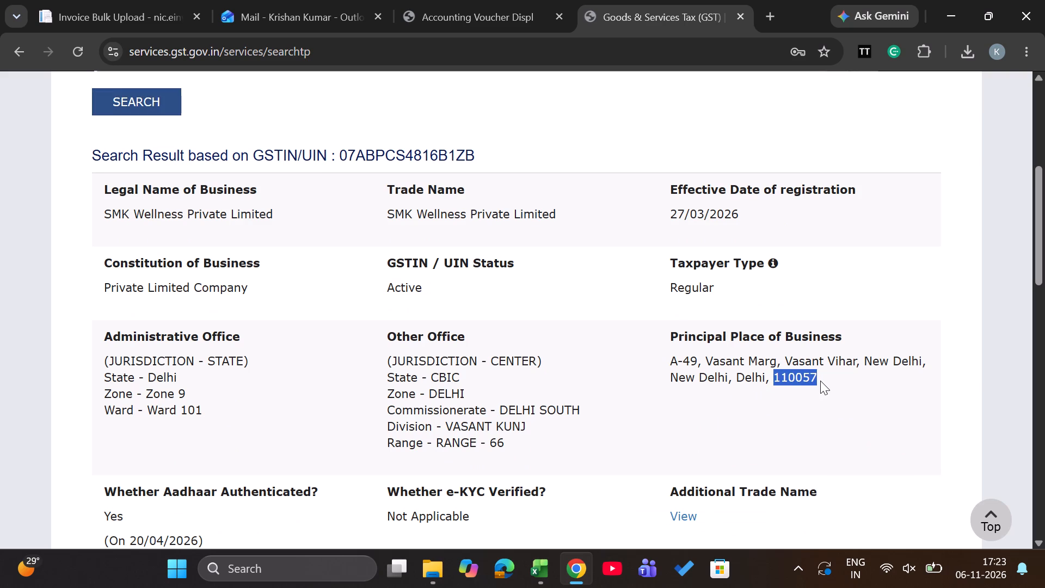
{"action": "key", "text": "ctrl+c"}
{"action": "key", "text": "alt+Tab"}
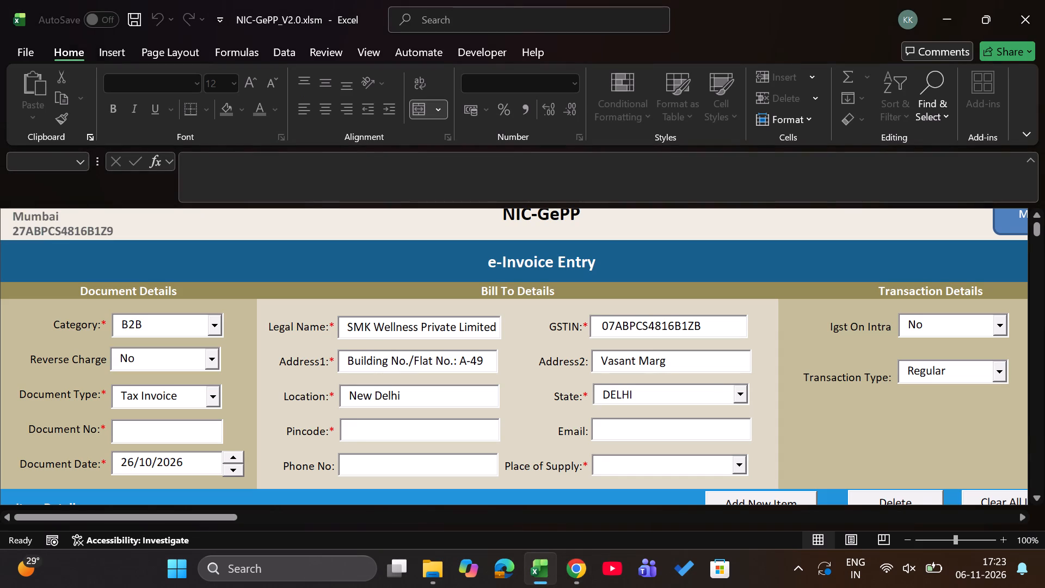
{"action": "key", "text": "ctrl+v"}
Remove the "/Flat No.:" wording from the Bill To Address1 field, keeping "Building No." and the building number.
{"action": "left_click", "coordinate": [458, 362]}
{"action": "key", "text": "BackSpace"}
{"action": "key", "text": "BackSpace"}
{"action": "key", "text": "BackSpace"}
{"action": "key", "text": "BackSpace"}
{"action": "key", "text": "BackSpace"}
{"action": "key", "text": "BackSpace"}
{"action": "key", "text": "BackSpace"}
{"action": "key", "text": "BackSpace"}
{"action": "key", "text": "BackSpace"}
{"action": "key", "text": "BackSpace"}
{"action": "key", "text": "BackSpace"}
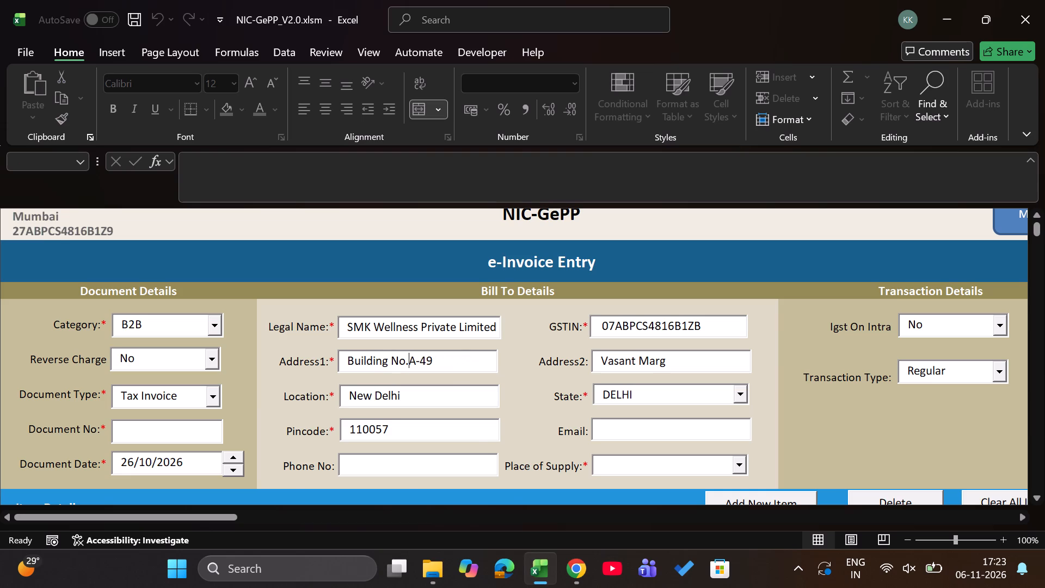
{"action": "key", "text": "alt+Tab"}
{"action": "key", "text": "alt+Tab"}
Remove the "Building No." wording from the Bill To Address1 field, keeping only A-49.
{"action": "key", "text": "BackSpace"}
{"action": "key", "text": "BackSpace"}
{"action": "key", "text": "BackSpace"}
{"action": "key", "text": "BackSpace"}
{"action": "key", "text": "BackSpace"}
{"action": "key", "text": "BackSpace"}
{"action": "key", "text": "BackSpace"}
{"action": "key", "text": "BackSpace"}
{"action": "key", "text": "BackSpace"}
{"action": "key", "text": "BackSpace"}
{"action": "key", "text": "BackSpace"}
{"action": "key", "text": "BackSpace"}
{"action": "key", "text": "BackSpace"}
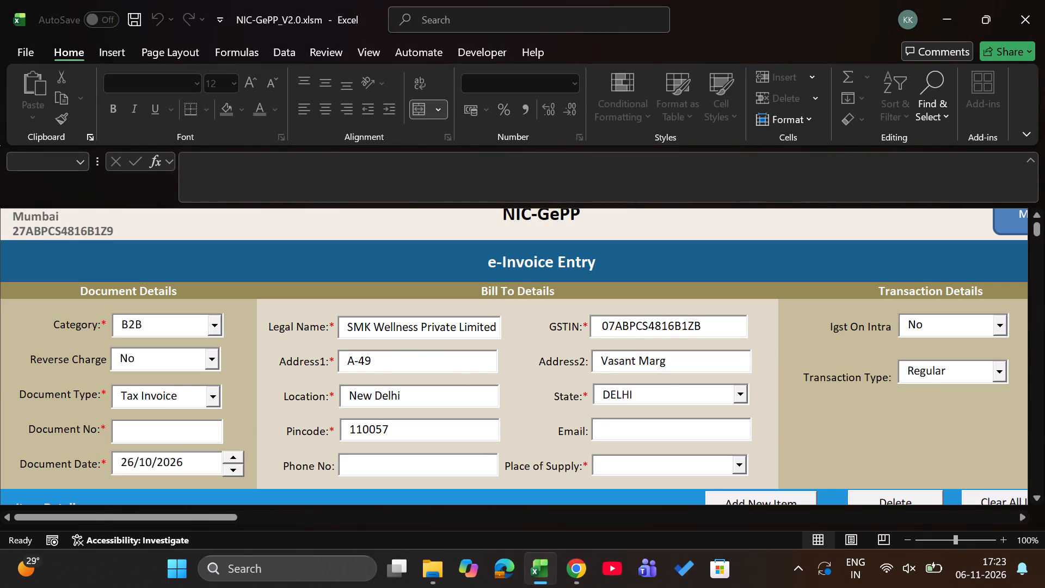
{"action": "left_click", "coordinate": [415, 363]}
{"action": "type", "text": ","}
{"action": "key", "text": "space"}
{"action": "key", "text": "alt+Tab"}
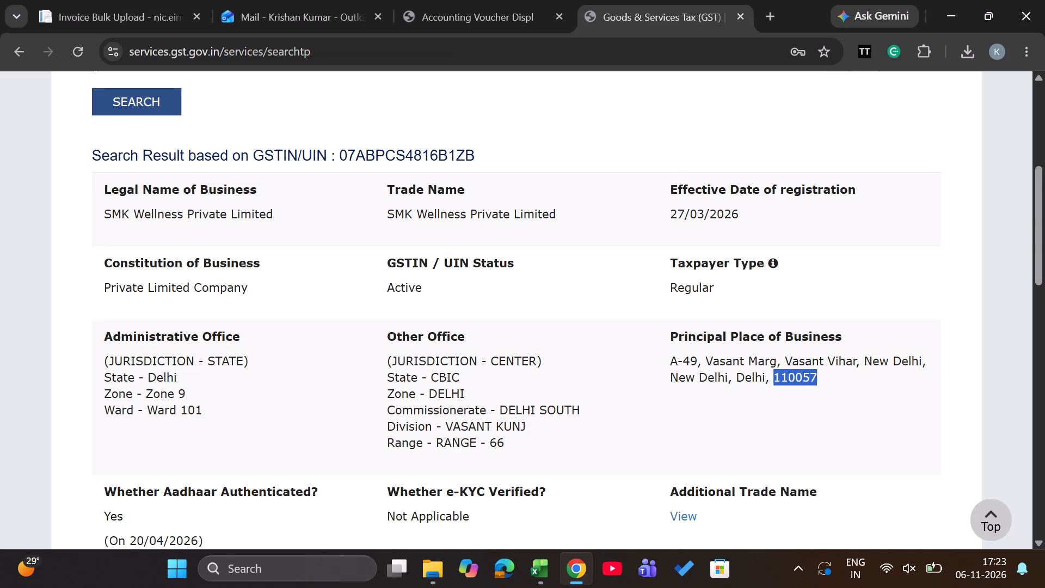
{"action": "key", "text": "alt+Tab"}
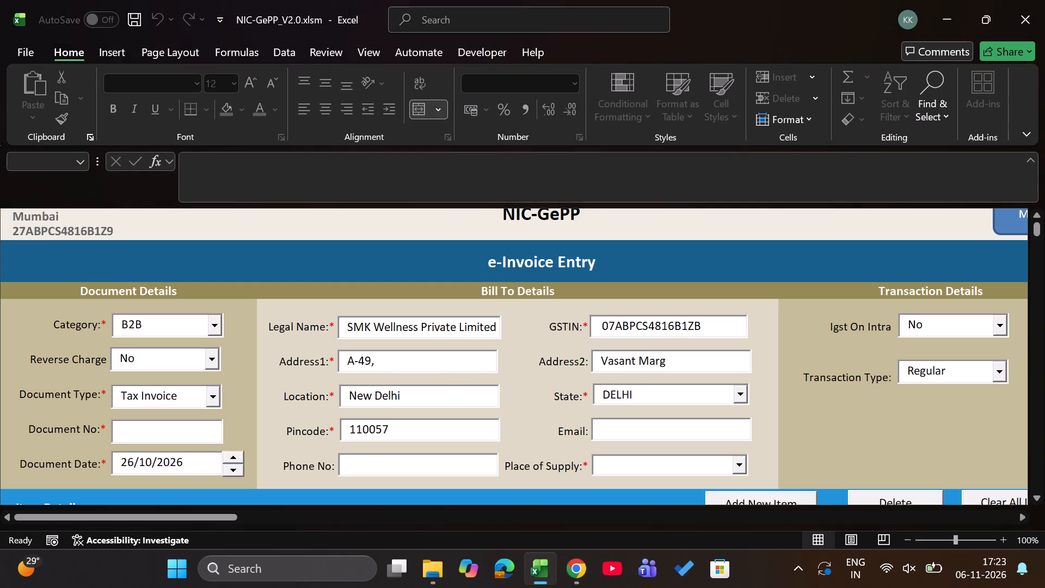
{"action": "left_click_drag", "start_coordinate": [672, 357], "coordinate": [602, 365]}
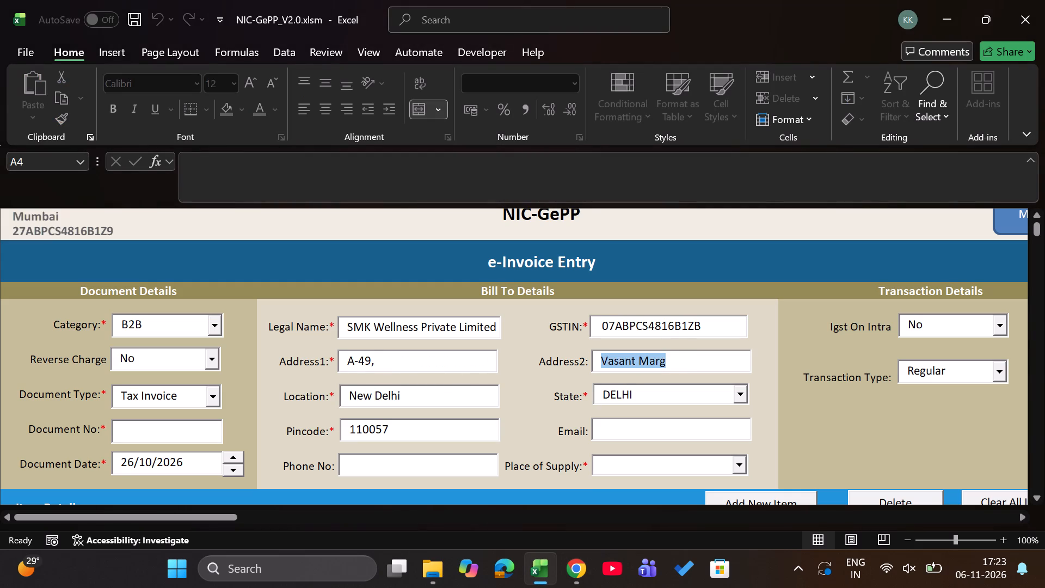
{"action": "key", "text": "ctrl+c"}
{"action": "left_click", "coordinate": [407, 359]}
{"action": "key", "text": "ctrl+v"}
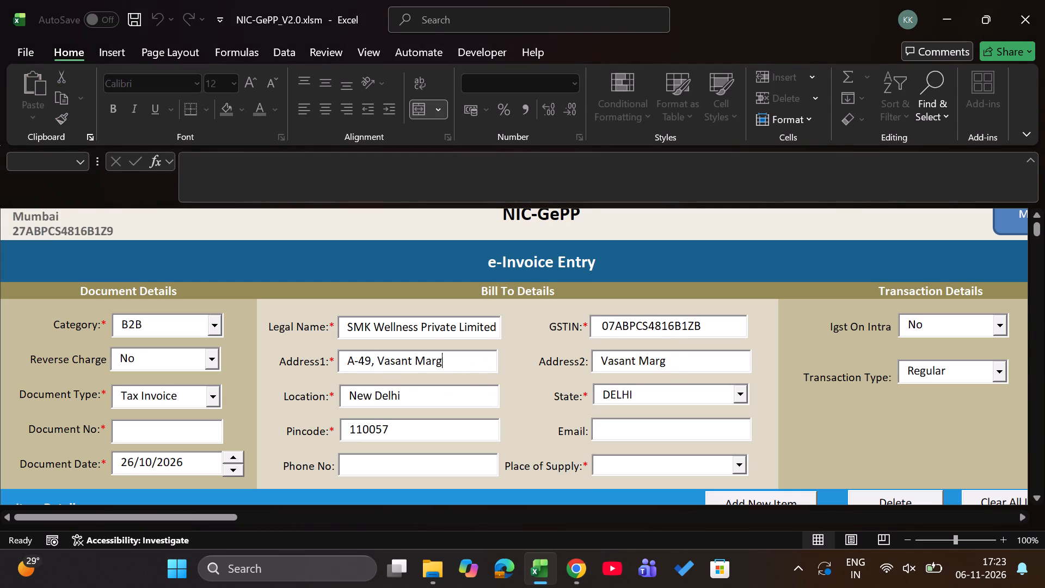
Change Bill To Address2 to "Vasant Vihar" and compare the address with the Principal Place of Business on the GST portal.
{"action": "left_click", "coordinate": [687, 365]}
{"action": "key", "text": "BackSpace"}
{"action": "key", "text": "BackSpace"}
{"action": "key", "text": "BackSpace"}
{"action": "key", "text": "BackSpace"}
{"action": "type", "text": "Vihar"}
{"action": "key", "text": "alt+Tab"}
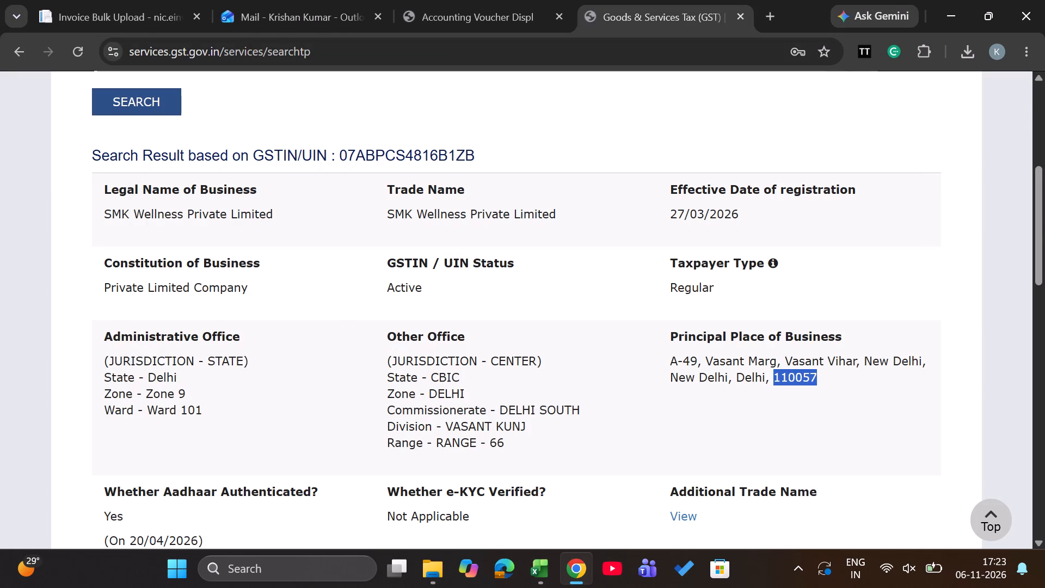
{"action": "key", "text": "alt+Tab"}
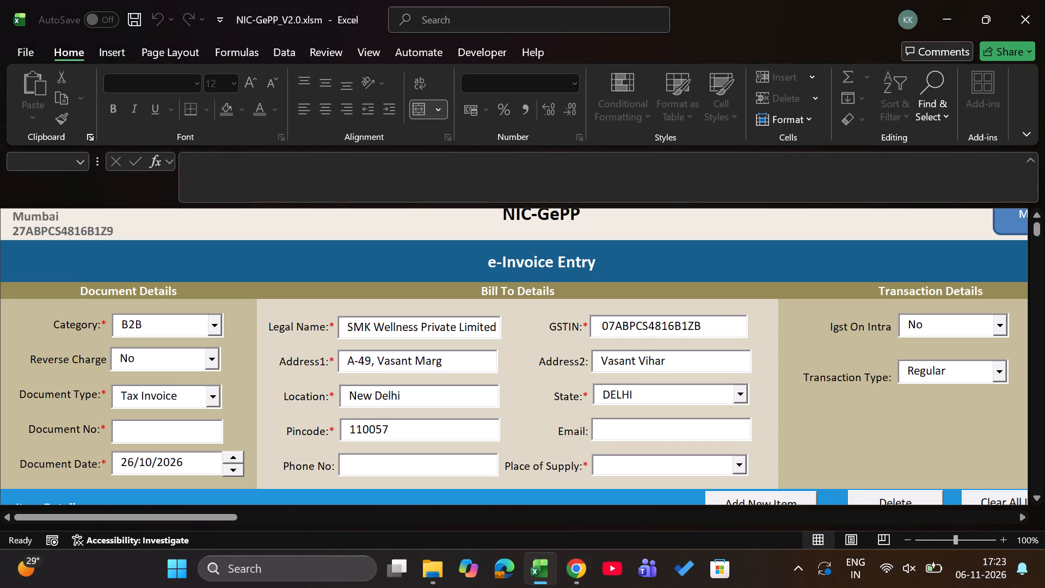
Open the Place of Supply field in the Bill To Details for entry.
{"action": "left_click", "coordinate": [739, 469]}
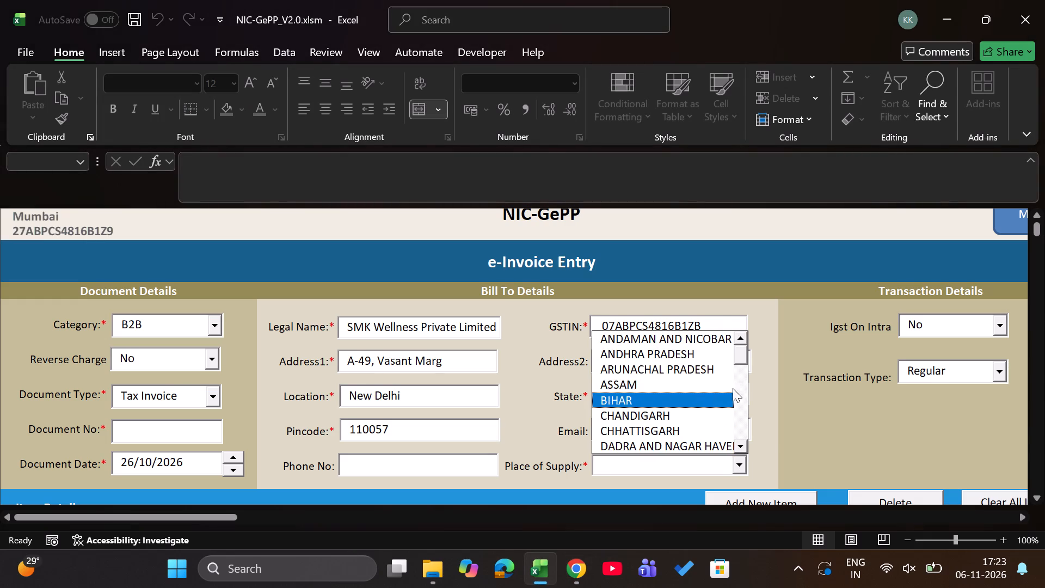
{"action": "left_click", "coordinate": [816, 469]}
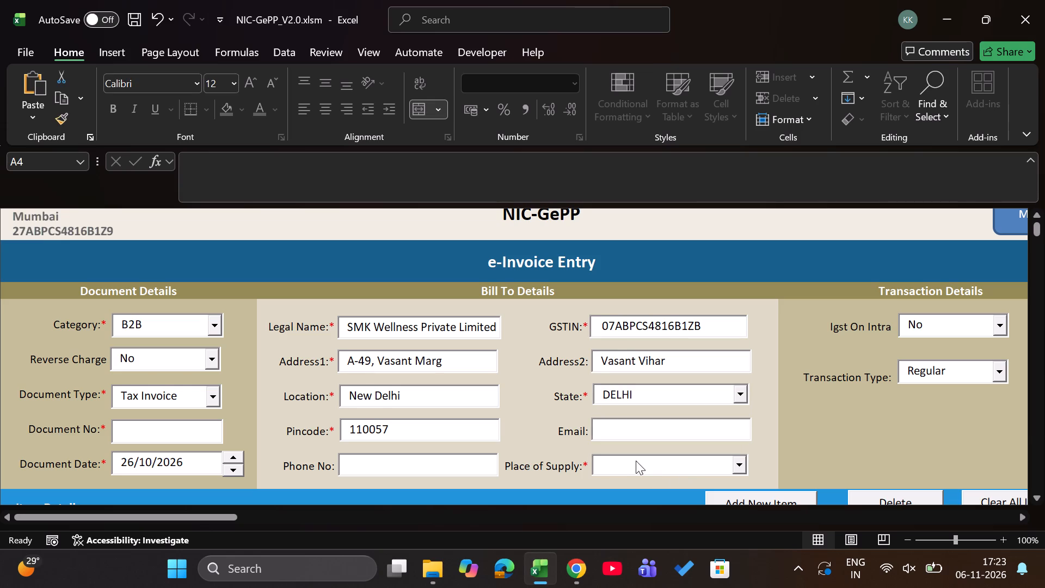
{"action": "left_click", "coordinate": [637, 462]}
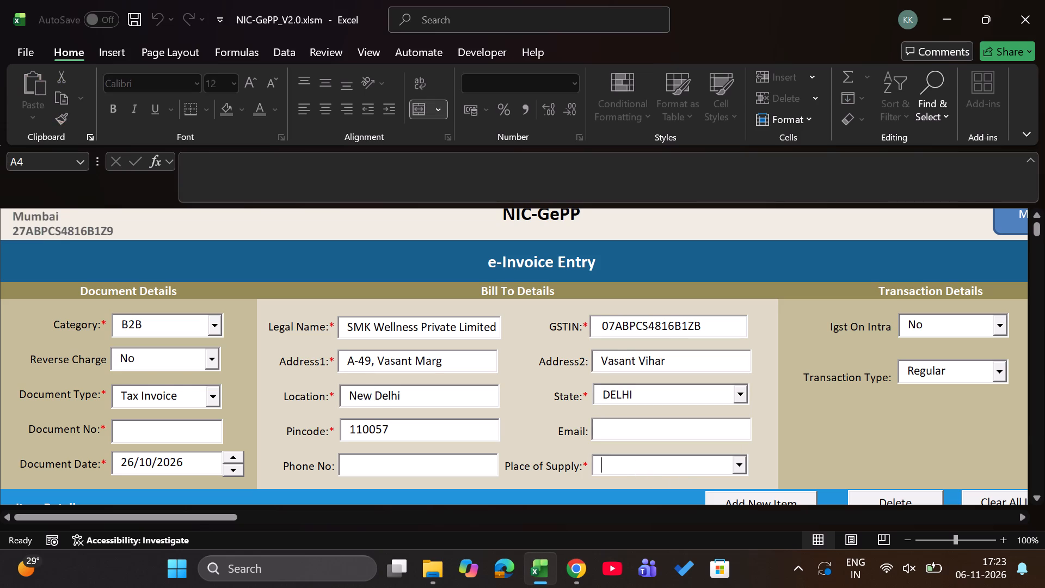
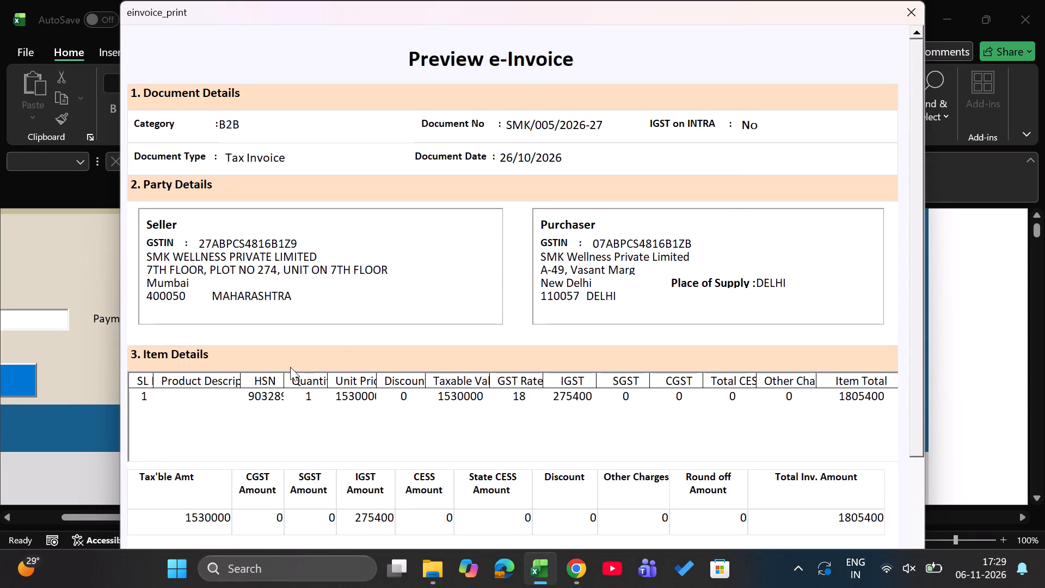
Close the Preview e-Invoice window of SMK/005/2026-27 to return to the invoice entry form.
{"action": "key", "text": "alt+Tab"}
{"action": "key", "text": "alt+Tab"}
{"action": "key", "text": "alt+Tab"}
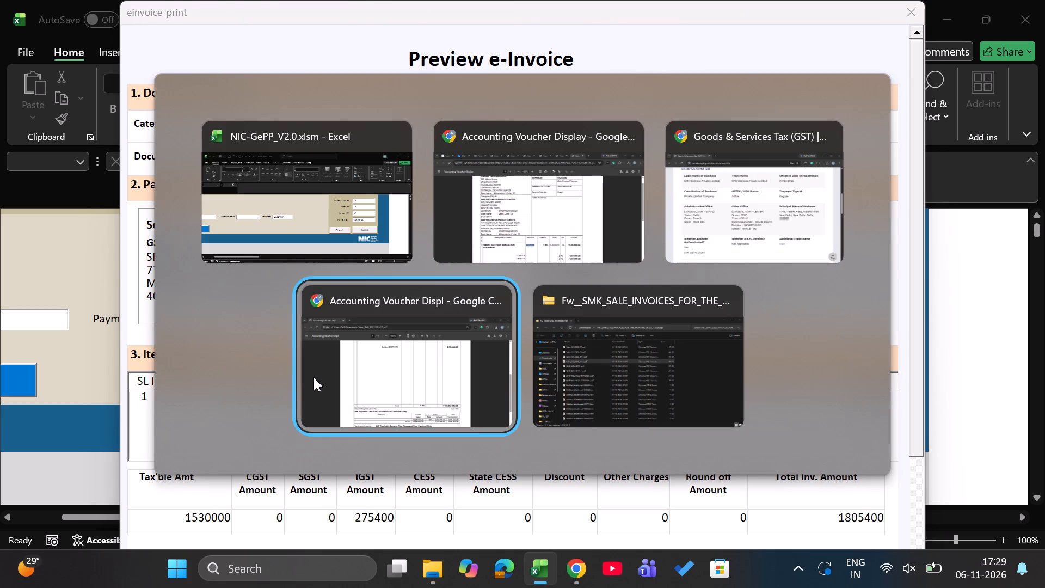
{"action": "key", "text": "alt+Tab"}
{"action": "key", "text": "alt+Tab"}
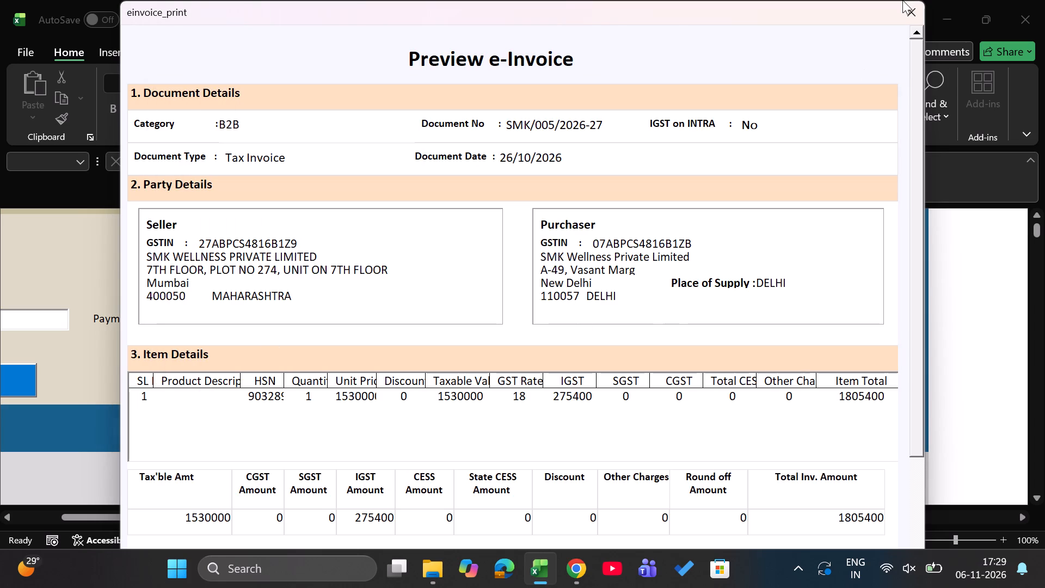
{"action": "left_click", "coordinate": [908, 14]}
Look over the Item Details line and the invoice totals in the entry form.
{"action": "scroll", "coordinate": [452, 356], "scroll_direction": "up", "scroll_amount": 2}
{"action": "scroll", "coordinate": [452, 356], "scroll_direction": "right", "scroll_amount": 3}
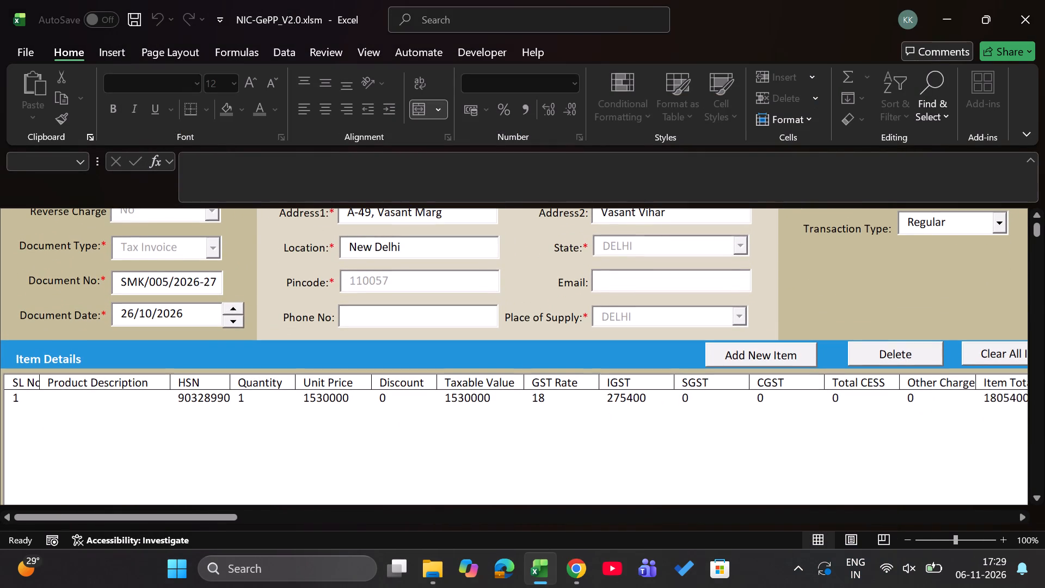
{"action": "scroll", "coordinate": [813, 347], "scroll_direction": "left", "scroll_amount": 1}
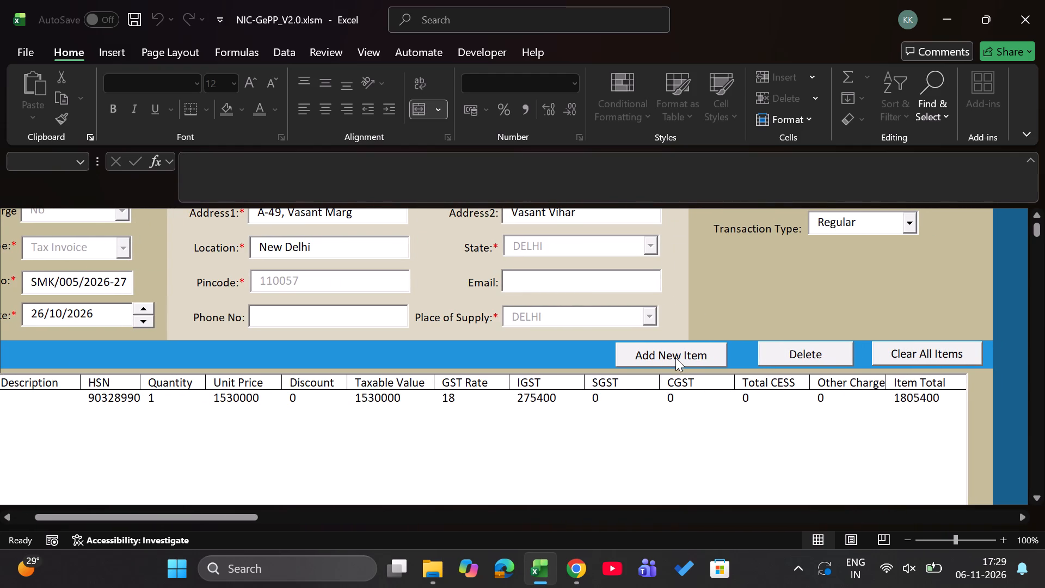
{"action": "scroll", "coordinate": [457, 400], "scroll_direction": "right", "scroll_amount": 2}
{"action": "left_click", "coordinate": [94, 397]}
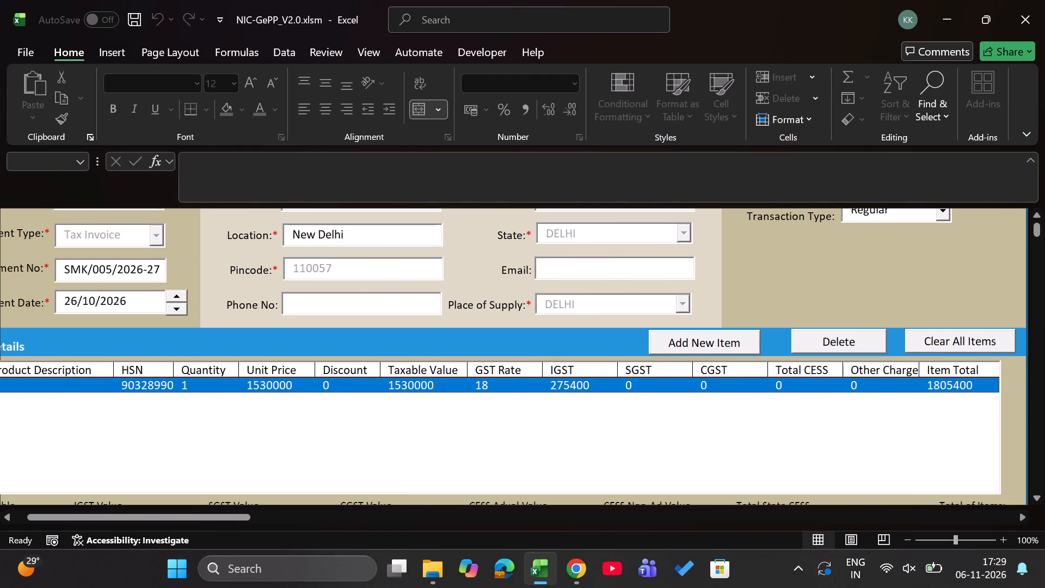
{"action": "scroll", "coordinate": [724, 359], "scroll_direction": "left", "scroll_amount": 1}
{"action": "scroll", "coordinate": [724, 359], "scroll_direction": "down", "scroll_amount": 2}
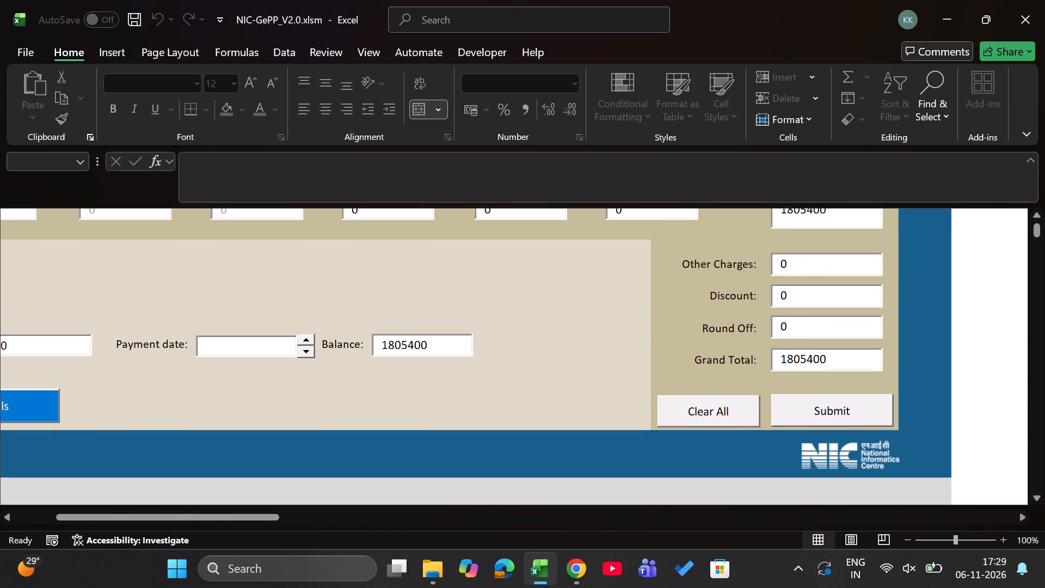
{"action": "scroll", "coordinate": [724, 359], "scroll_direction": "right", "scroll_amount": 4}
{"action": "scroll", "coordinate": [724, 359], "scroll_direction": "up", "scroll_amount": 3}
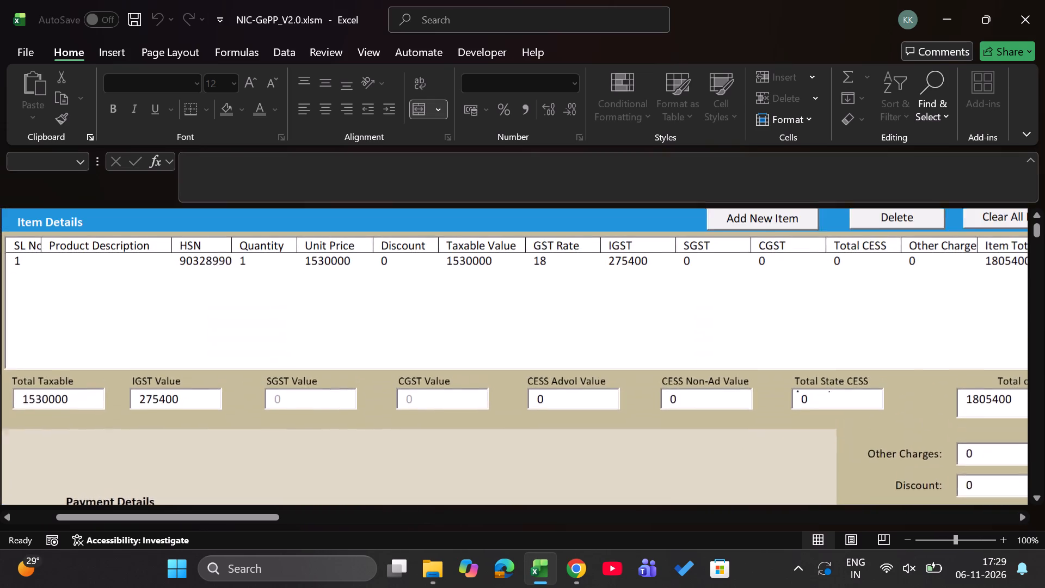
{"action": "scroll", "coordinate": [783, 218], "scroll_direction": "up", "scroll_amount": 1}
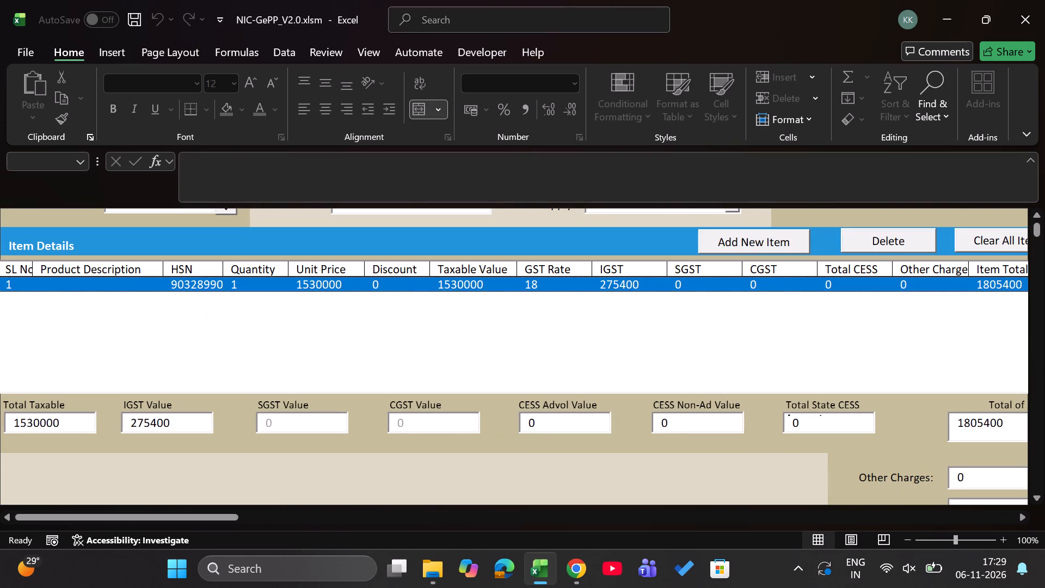
Open item 1 for editing and copy "SMART ALTITUDE SIMULATION" from the Sales_SMK_005_2026-27 PDF into its Product Description.
{"action": "left_click", "coordinate": [754, 235]}
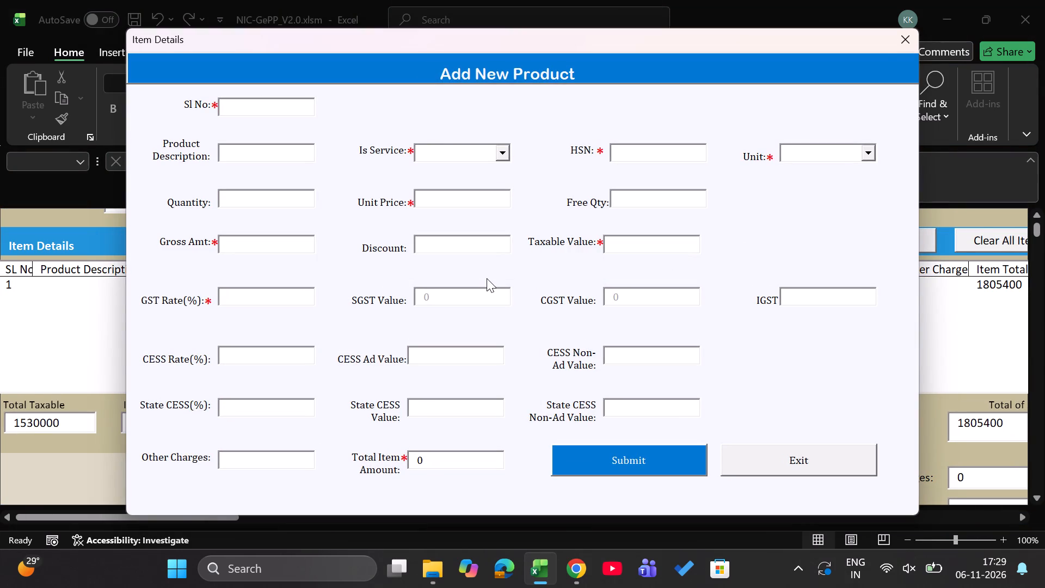
{"action": "left_click", "coordinate": [909, 35]}
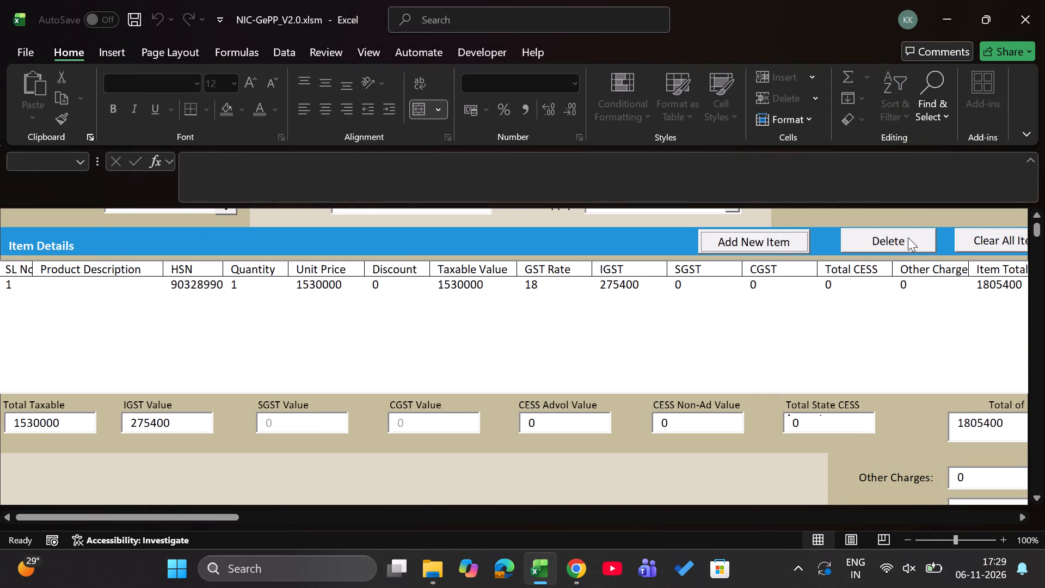
{"action": "scroll", "coordinate": [905, 256], "scroll_direction": "left", "scroll_amount": 1}
{"action": "left_click", "coordinate": [844, 277]}
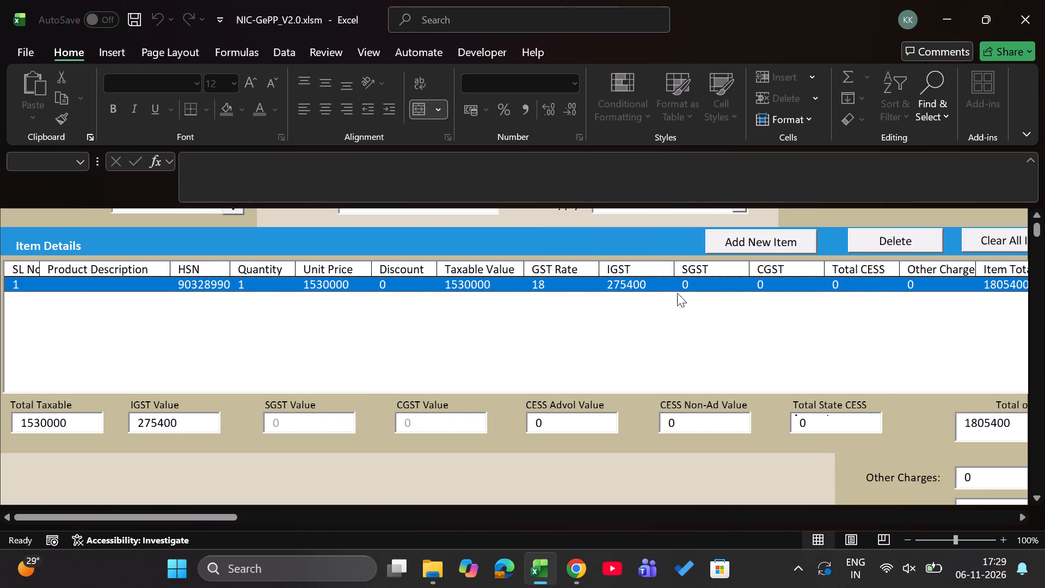
{"action": "double_click", "coordinate": [661, 290]}
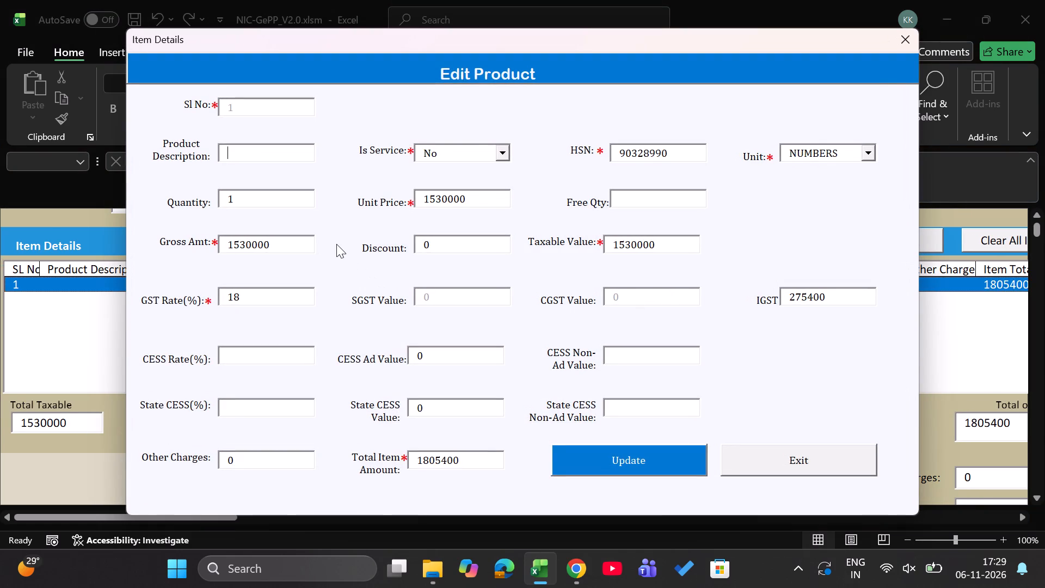
{"action": "key", "text": "alt+Tab"}
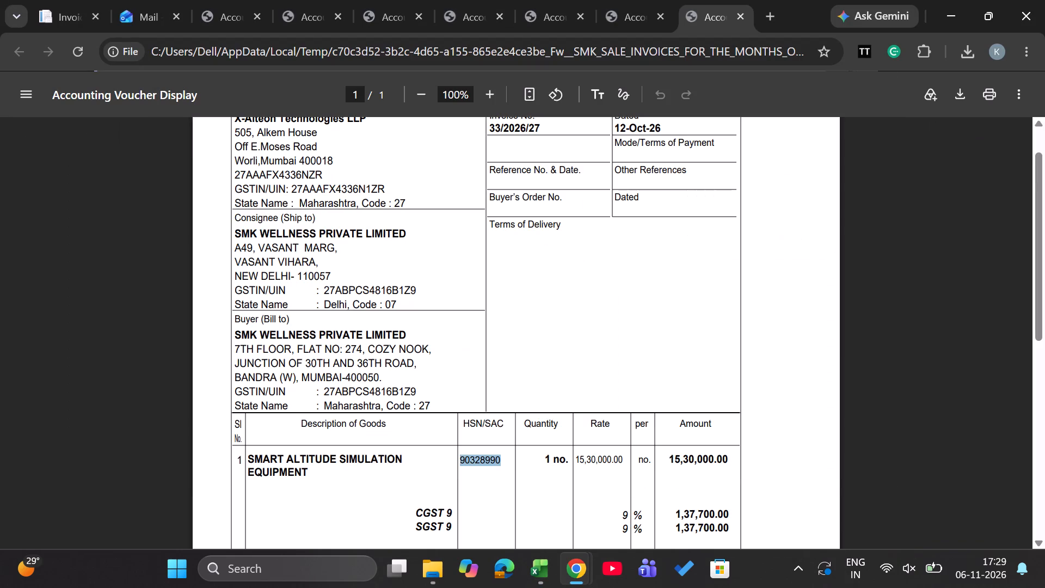
{"action": "scroll", "coordinate": [313, 189], "scroll_direction": "up", "scroll_amount": 3}
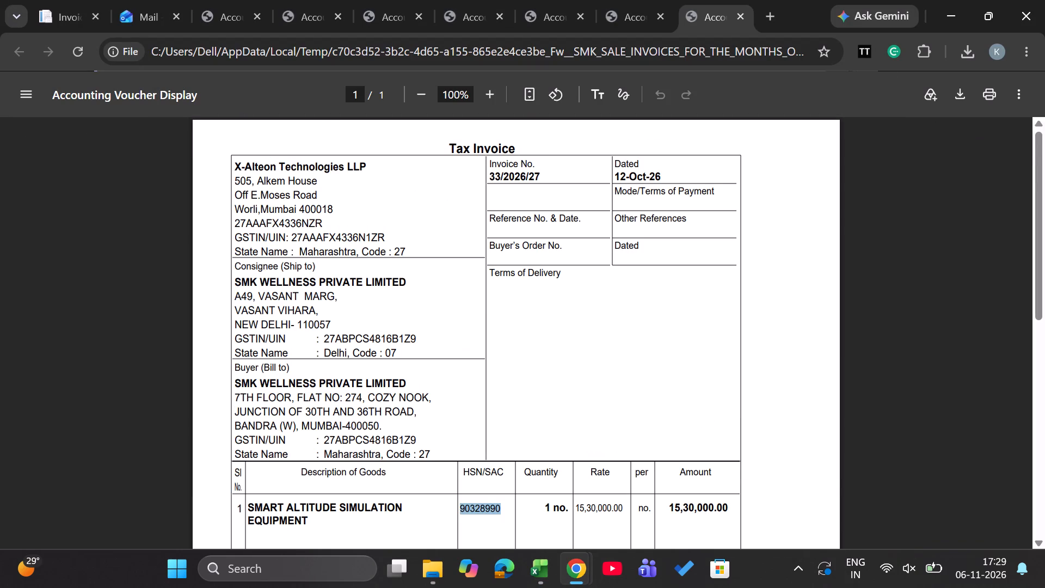
{"action": "key", "text": "alt+Tab"}
{"action": "key", "text": "alt+Tab"}
{"action": "key", "text": "alt+Tab"}
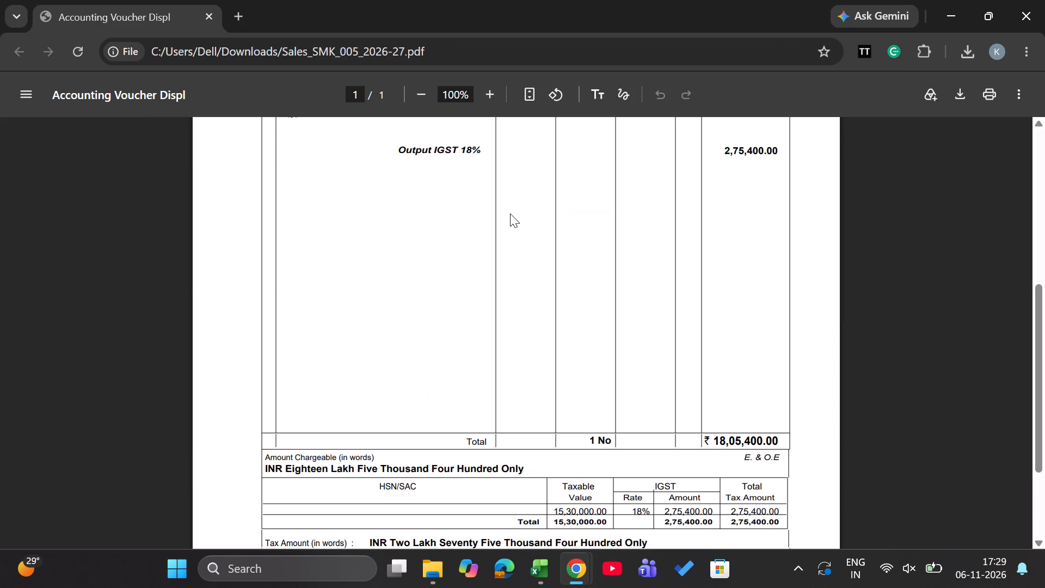
{"action": "scroll", "coordinate": [581, 190], "scroll_direction": "up", "scroll_amount": 2}
{"action": "left_click_drag", "start_coordinate": [342, 259], "coordinate": [278, 249]}
{"action": "key", "text": "ctrl+c"}
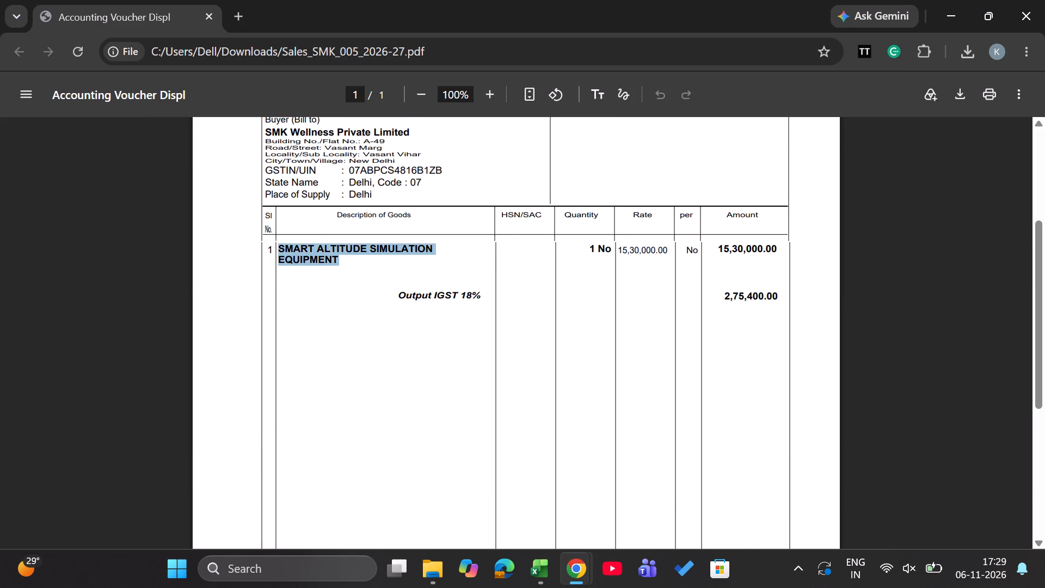
{"action": "key", "text": "alt+Tab"}
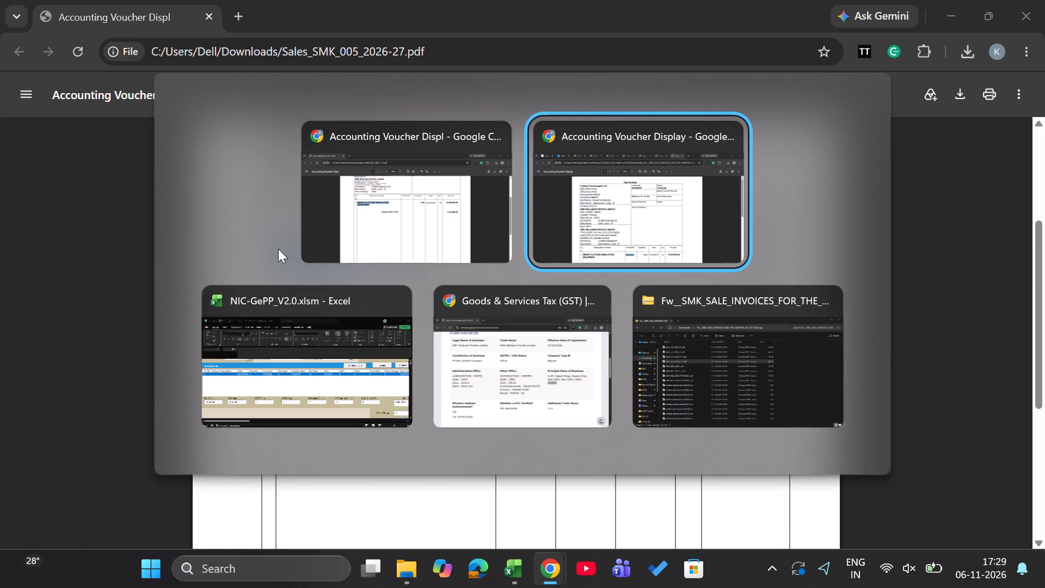
{"action": "key", "text": "alt+Tab"}
{"action": "key", "text": "ctrl+v"}
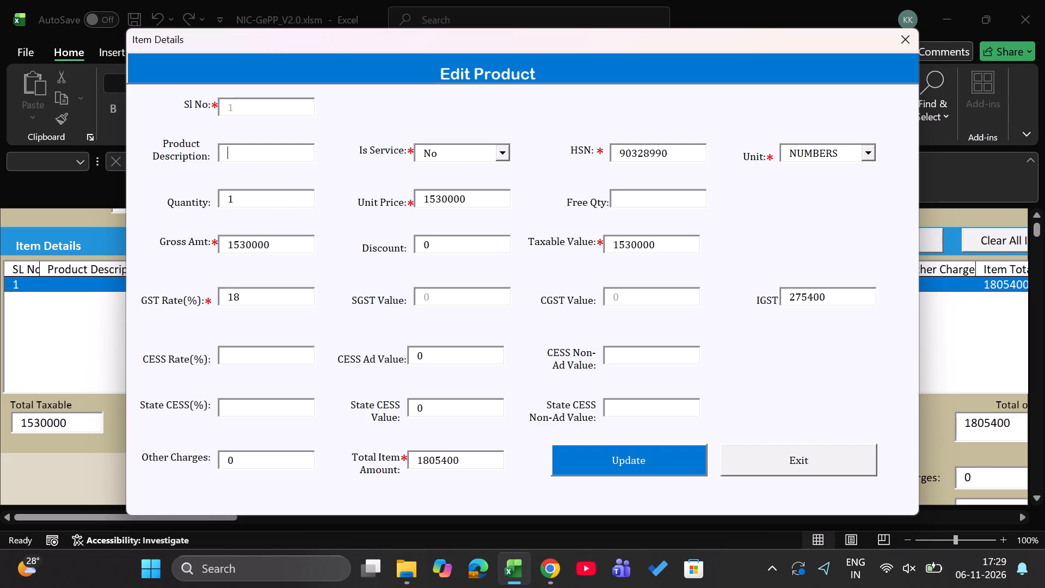
Check item 1's Product Description against the sales invoice PDF and append "EQUIPMENT" to it.
{"action": "key", "text": "Left"}
{"action": "key", "text": "Left"}
{"action": "key", "text": "Left"}
{"action": "key", "text": "Left"}
{"action": "key", "text": "Left"}
{"action": "key", "text": "Left"}
{"action": "key", "text": "Left"}
{"action": "key", "text": "Left"}
{"action": "key", "text": "Left"}
{"action": "key", "text": "Left"}
{"action": "key", "text": "Left"}
{"action": "key", "text": "Left"}
{"action": "key", "text": "Left"}
{"action": "key", "text": "Left"}
{"action": "key", "text": "Left"}
{"action": "key", "text": "Left"}
{"action": "key", "text": "Left"}
{"action": "key", "text": "Left"}
{"action": "key", "text": "Left"}
{"action": "key", "text": "Left"}
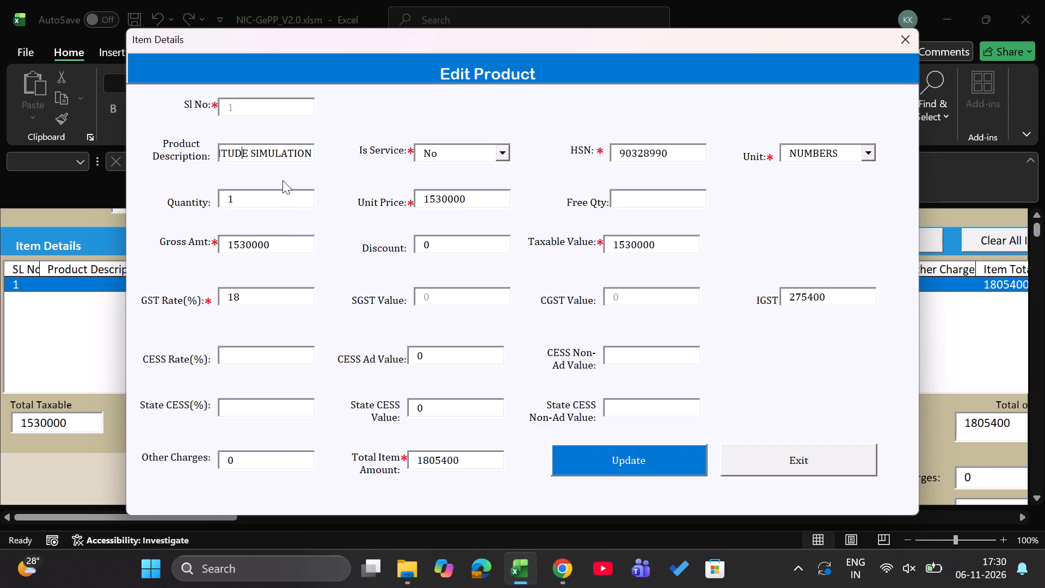
{"action": "key", "text": "Right"}
{"action": "key", "text": "Right"}
{"action": "key", "text": "Right"}
{"action": "key", "text": "Right"}
{"action": "key", "text": "Right"}
{"action": "key", "text": "Right"}
{"action": "key", "text": "Right"}
{"action": "key", "text": "Right"}
{"action": "key", "text": "Right"}
{"action": "key", "text": "Right"}
{"action": "key", "text": "Right"}
{"action": "key", "text": "Right"}
{"action": "key", "text": "Right"}
{"action": "key", "text": "Right"}
{"action": "key", "text": "Right"}
{"action": "key", "text": "Right"}
{"action": "key", "text": "Right"}
{"action": "key", "text": "Right"}
{"action": "key", "text": "Right"}
{"action": "key", "text": "Right"}
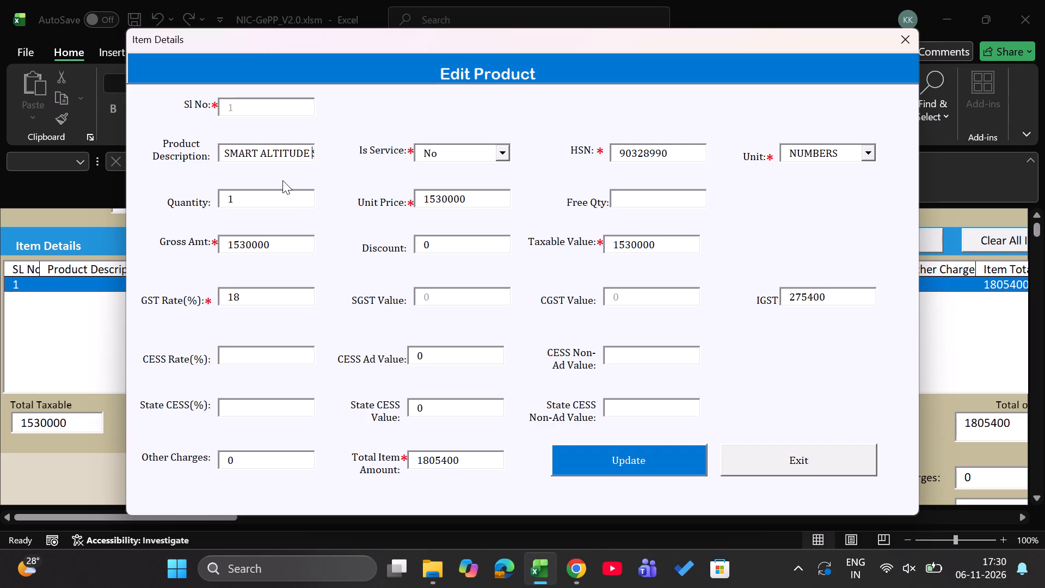
{"action": "key", "text": "alt+Tab"}
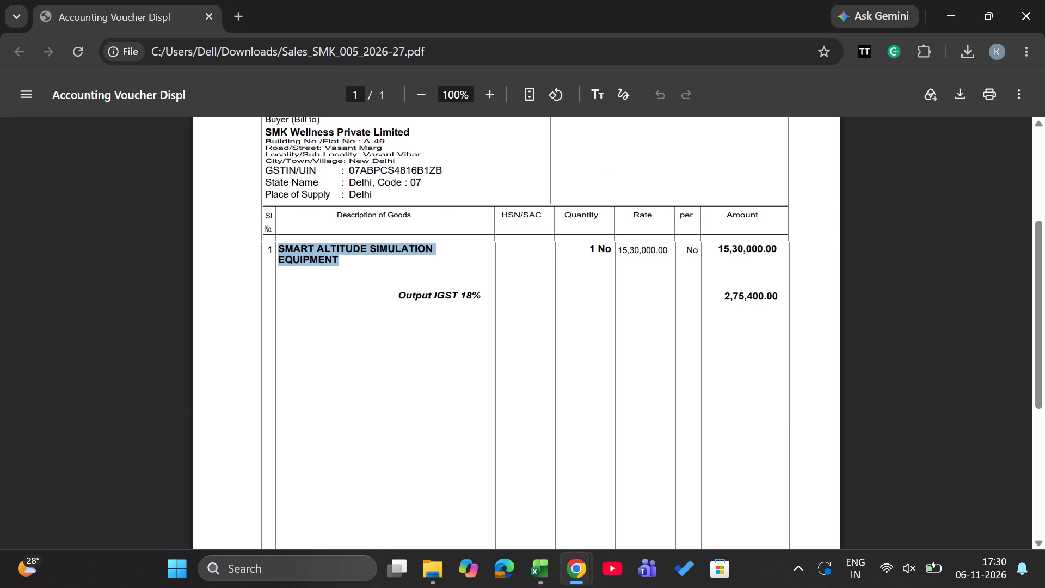
{"action": "key", "text": "alt+Tab"}
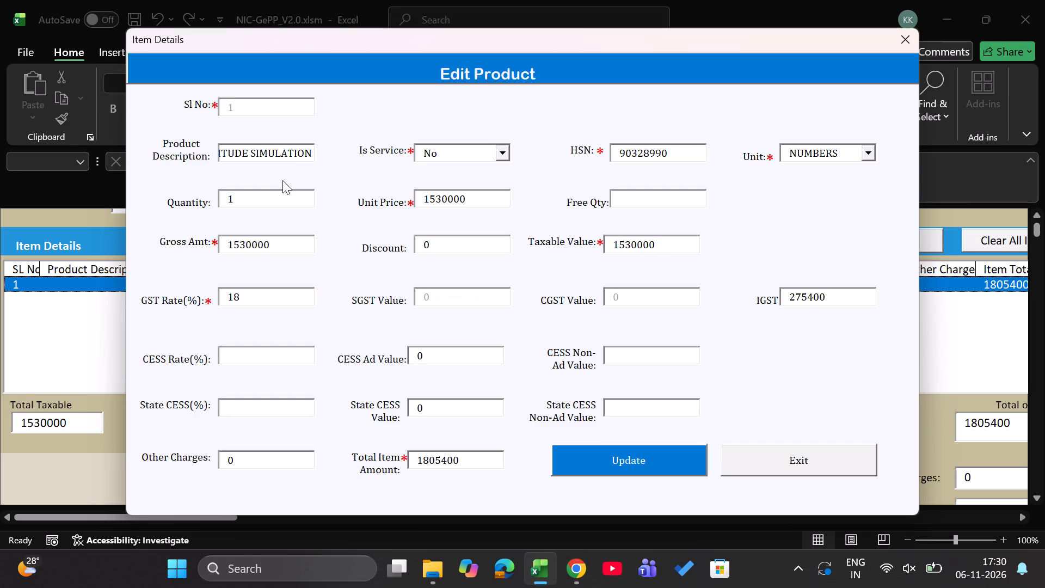
{"action": "key", "text": "space"}
{"action": "key", "text": "shift+e"}
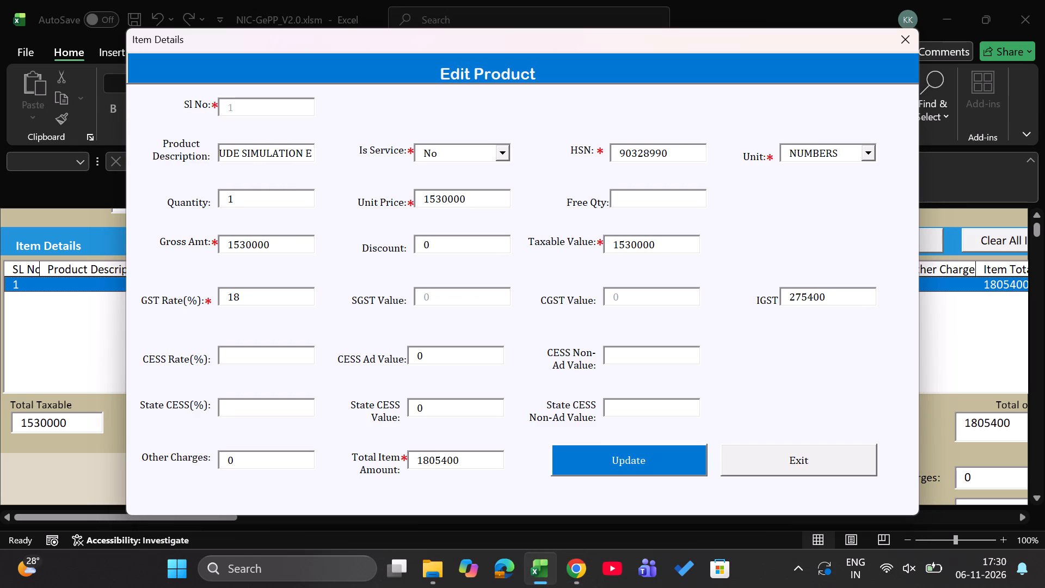
{"action": "type", "text": "QUIPMENR"}
{"action": "key", "text": "shift+BackSpace"}
{"action": "key", "text": "shift+t"}
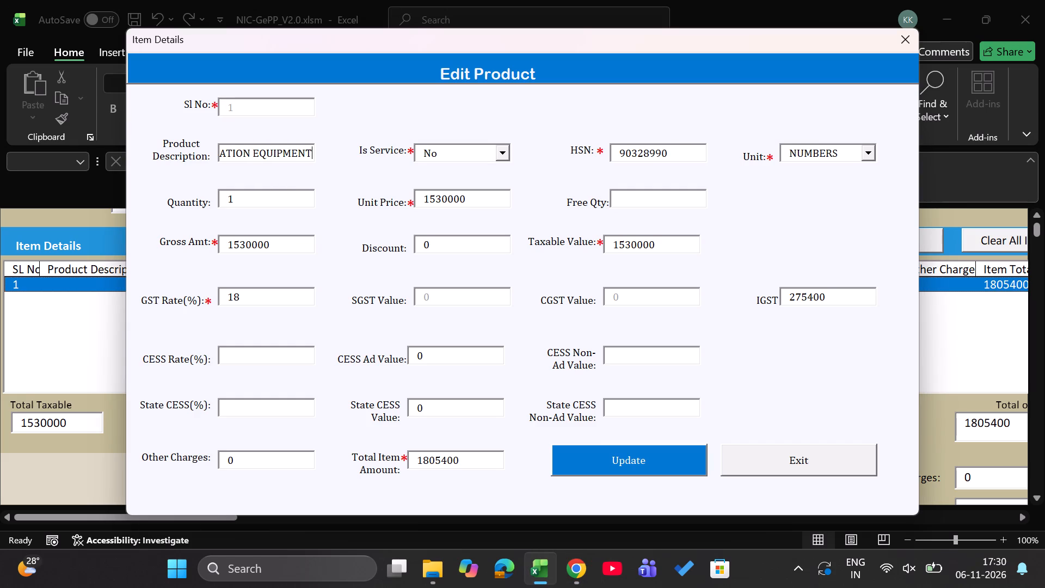
Read back the full Product Description and update item 1 in the Item Details.
{"action": "key", "text": "Left"}
{"action": "key", "text": "Left"}
{"action": "key", "text": "Left"}
{"action": "key", "text": "Left"}
{"action": "key", "text": "Left"}
{"action": "key", "text": "Left"}
{"action": "key", "text": "Left"}
{"action": "key", "text": "Left"}
{"action": "key", "text": "Left"}
{"action": "key", "text": "Left"}
{"action": "key", "text": "Left"}
{"action": "key", "text": "Left"}
{"action": "key", "text": "Left"}
{"action": "key", "text": "Left"}
{"action": "key", "text": "Left"}
{"action": "key", "text": "Left"}
{"action": "key", "text": "Left"}
{"action": "key", "text": "Left"}
{"action": "key", "text": "Left"}
{"action": "key", "text": "Left"}
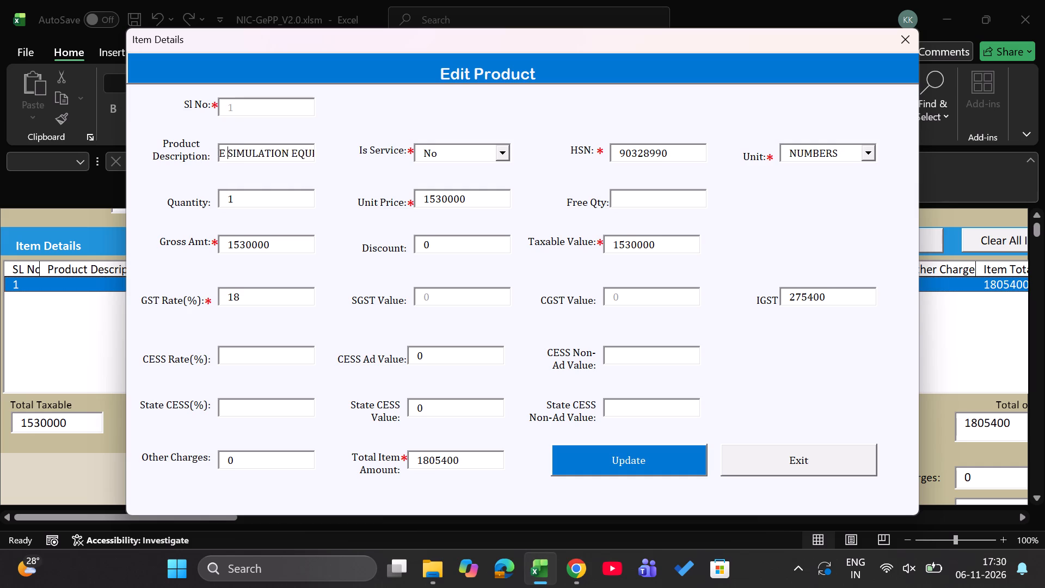
{"action": "key", "text": "Left"}
{"action": "key", "text": "Down"}
{"action": "key", "text": "Down"}
{"action": "key", "text": "Down"}
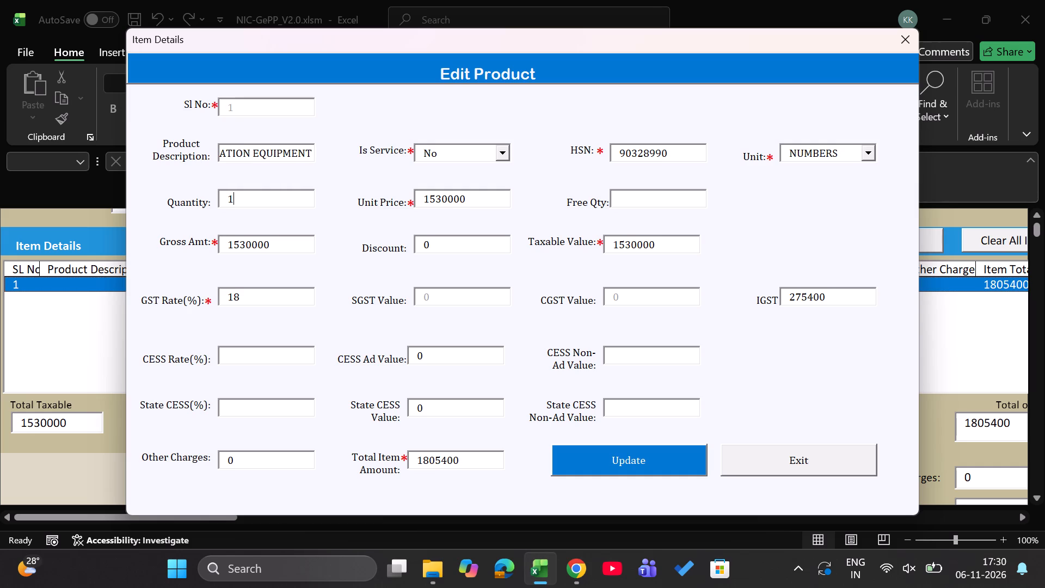
{"action": "left_click", "coordinate": [680, 465]}
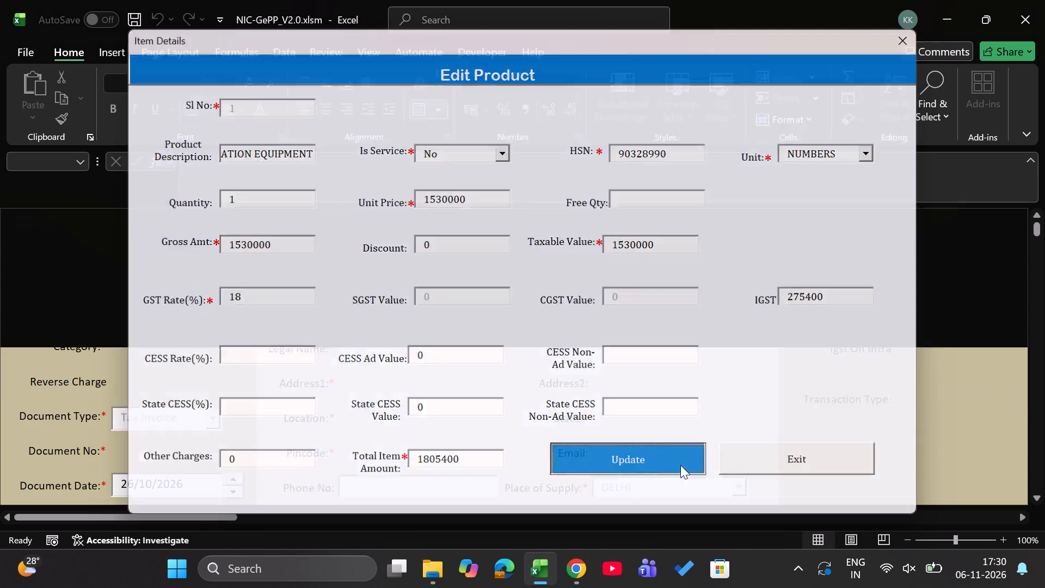
Look over the updated item line, submit the invoice, and examine its Preview e-Invoice.
{"action": "scroll", "coordinate": [513, 414], "scroll_direction": "down", "scroll_amount": 2}
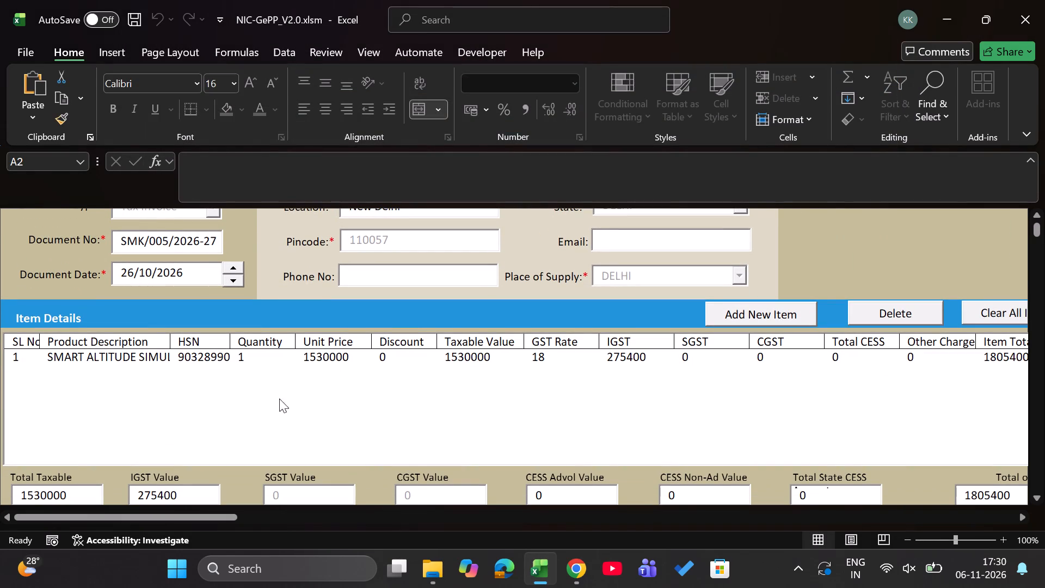
{"action": "left_click", "coordinate": [89, 353]}
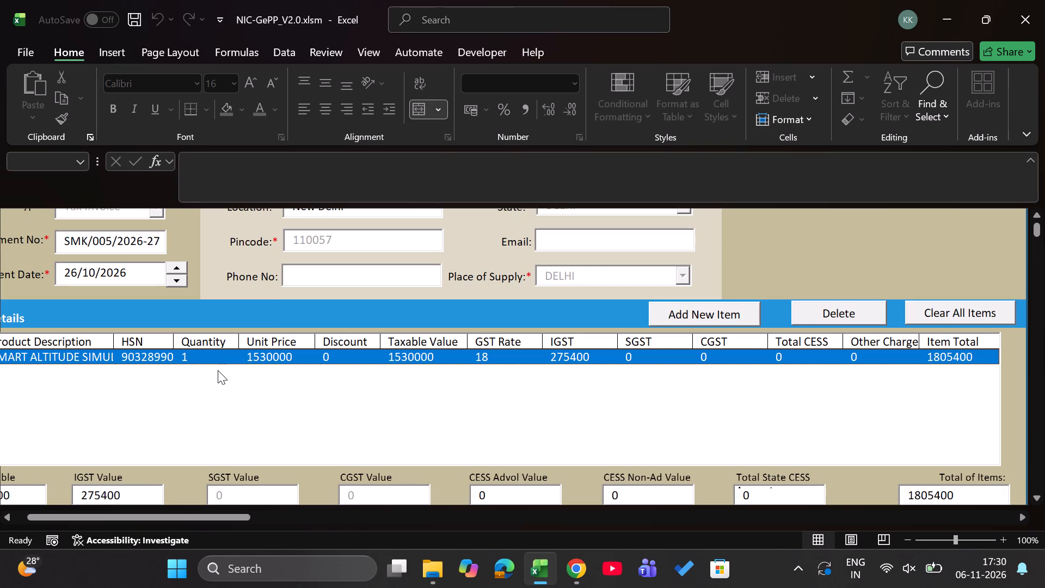
{"action": "scroll", "coordinate": [218, 370], "scroll_direction": "left", "scroll_amount": 2}
{"action": "scroll", "coordinate": [218, 370], "scroll_direction": "right", "scroll_amount": 8}
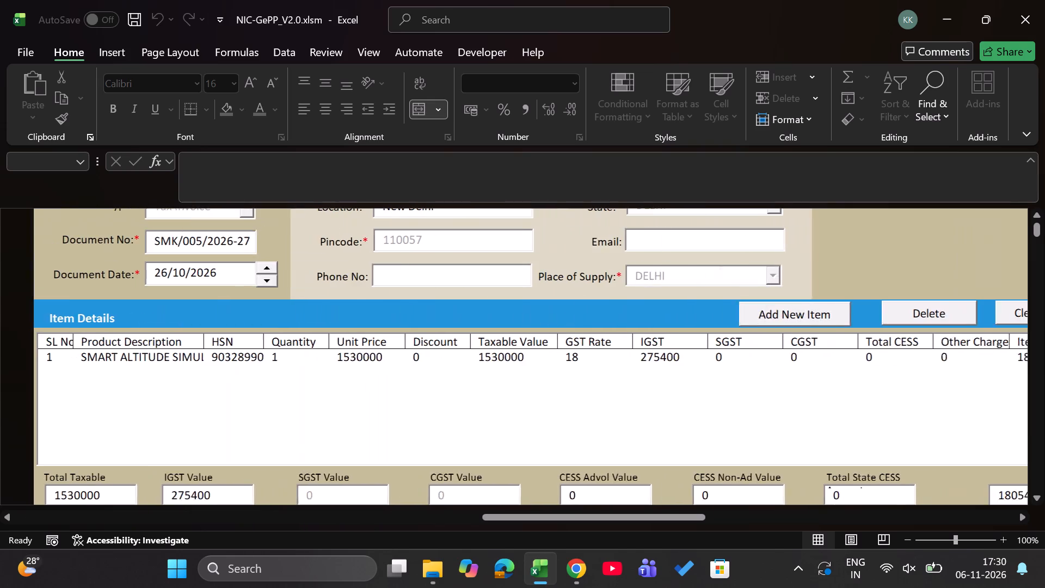
{"action": "scroll", "coordinate": [218, 370], "scroll_direction": "down", "scroll_amount": 3}
{"action": "scroll", "coordinate": [472, 359], "scroll_direction": "left", "scroll_amount": 1}
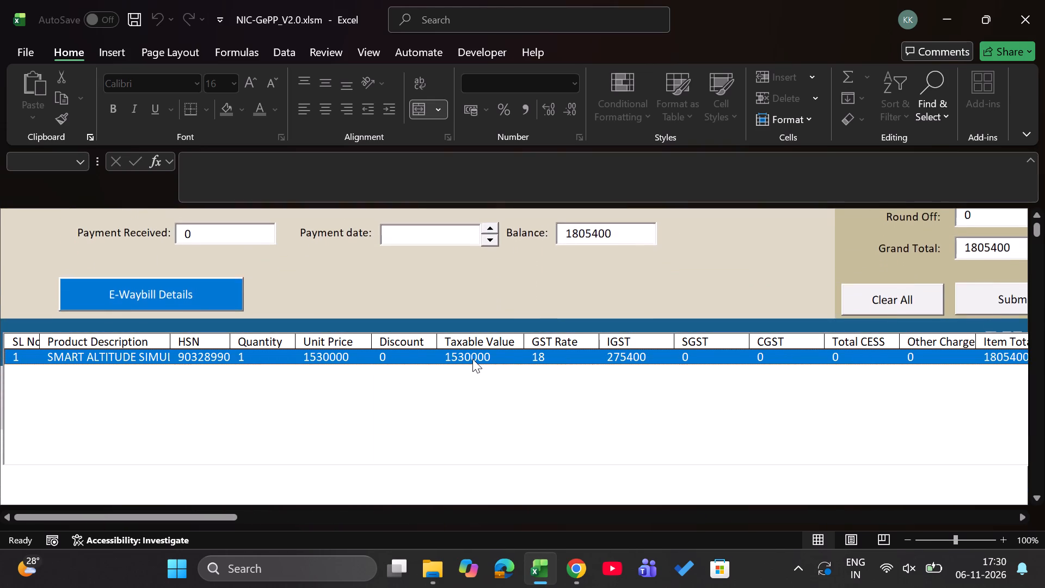
{"action": "scroll", "coordinate": [472, 359], "scroll_direction": "left", "scroll_amount": 1}
{"action": "scroll", "coordinate": [798, 353], "scroll_direction": "left", "scroll_amount": 3}
{"action": "scroll", "coordinate": [561, 387], "scroll_direction": "right", "scroll_amount": 7}
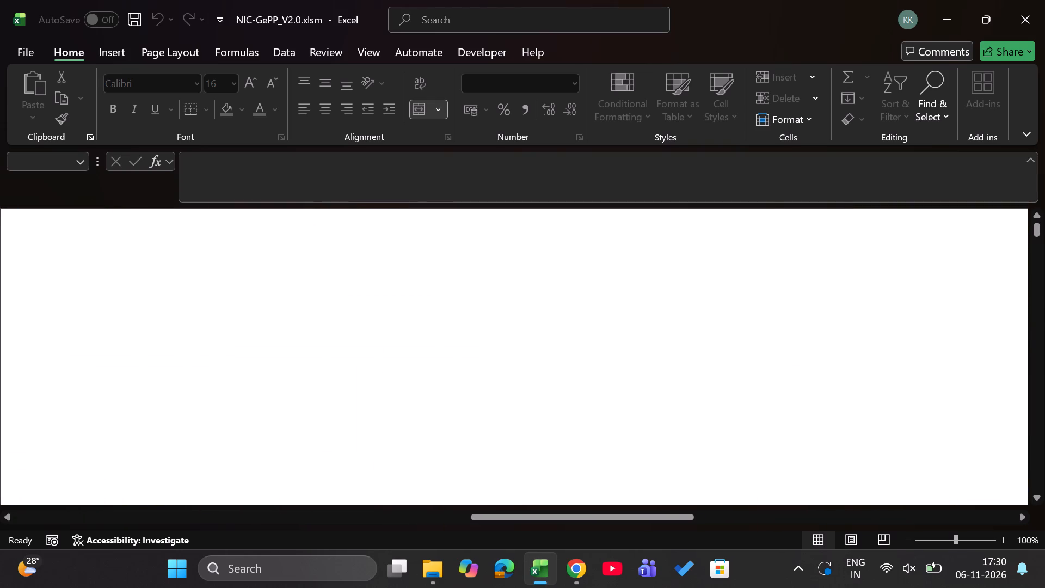
{"action": "scroll", "coordinate": [561, 387], "scroll_direction": "right", "scroll_amount": 1}
{"action": "scroll", "coordinate": [561, 387], "scroll_direction": "down", "scroll_amount": 4}
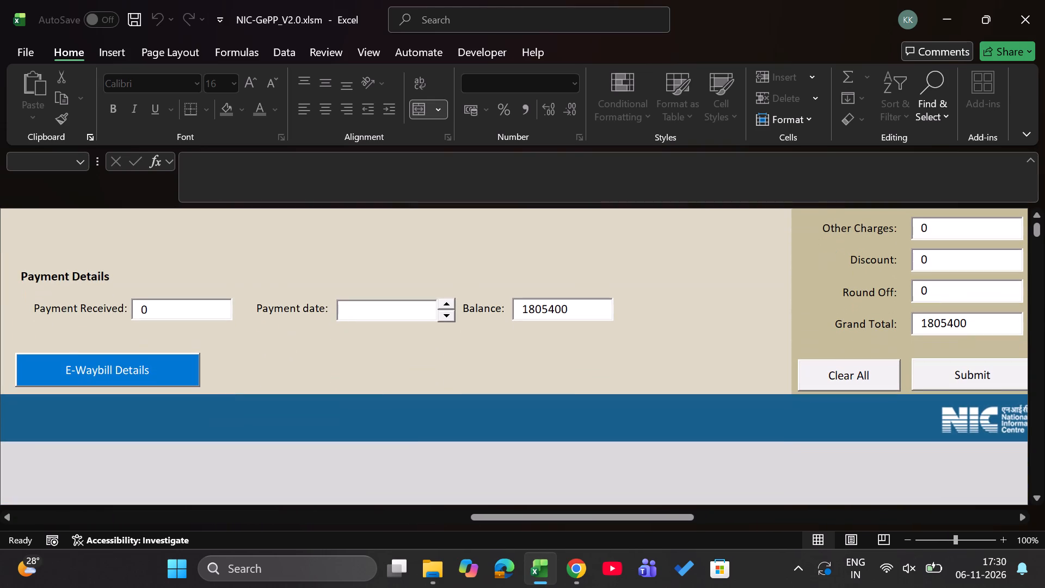
{"action": "left_click", "coordinate": [953, 369]}
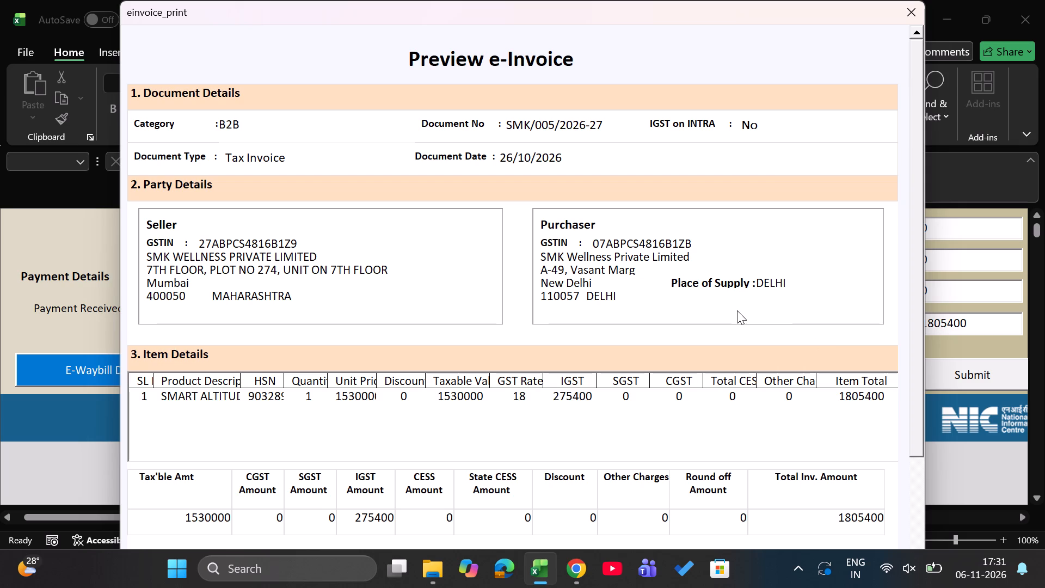
{"action": "scroll", "coordinate": [737, 310], "scroll_direction": "down", "scroll_amount": 1}
{"action": "scroll", "coordinate": [749, 397], "scroll_direction": "down", "scroll_amount": 2}
Confirm the previewed e-invoice SMK/005/2026-27 and continue entry with a blank e-Invoice form.
{"action": "left_click_drag", "start_coordinate": [920, 360], "coordinate": [919, 445]}
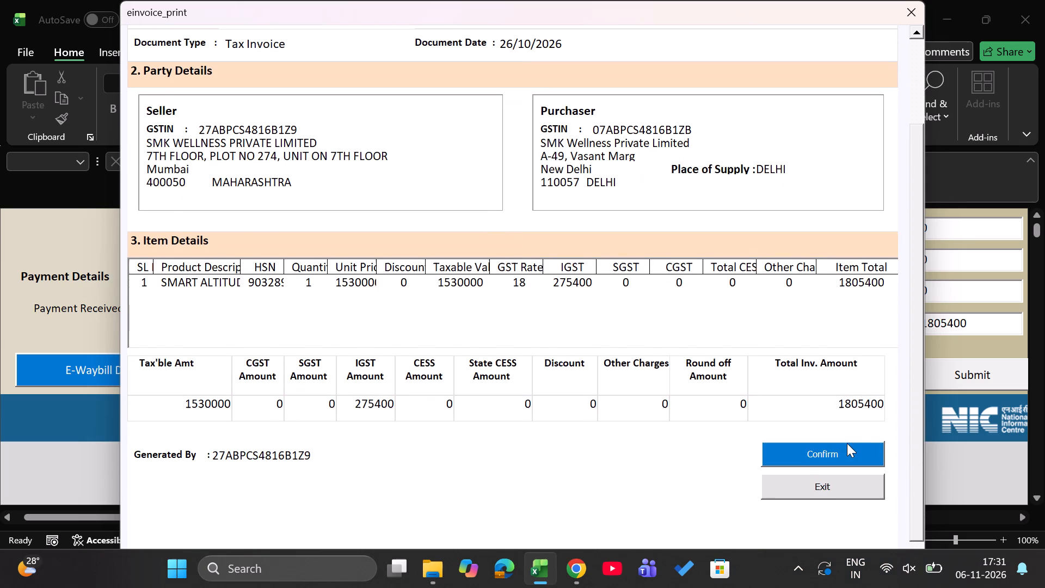
{"action": "left_click", "coordinate": [841, 450]}
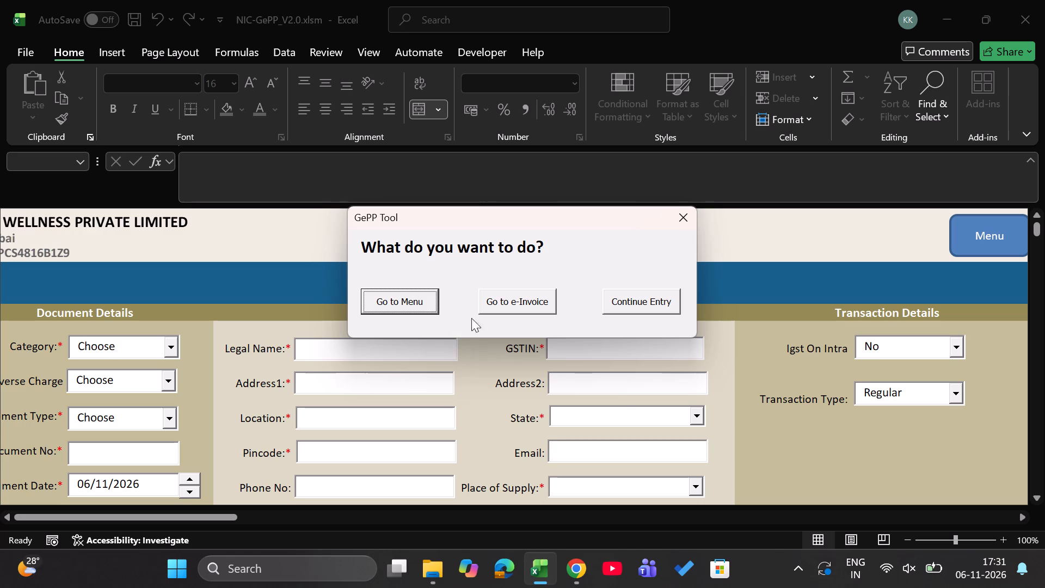
{"action": "left_click", "coordinate": [652, 299]}
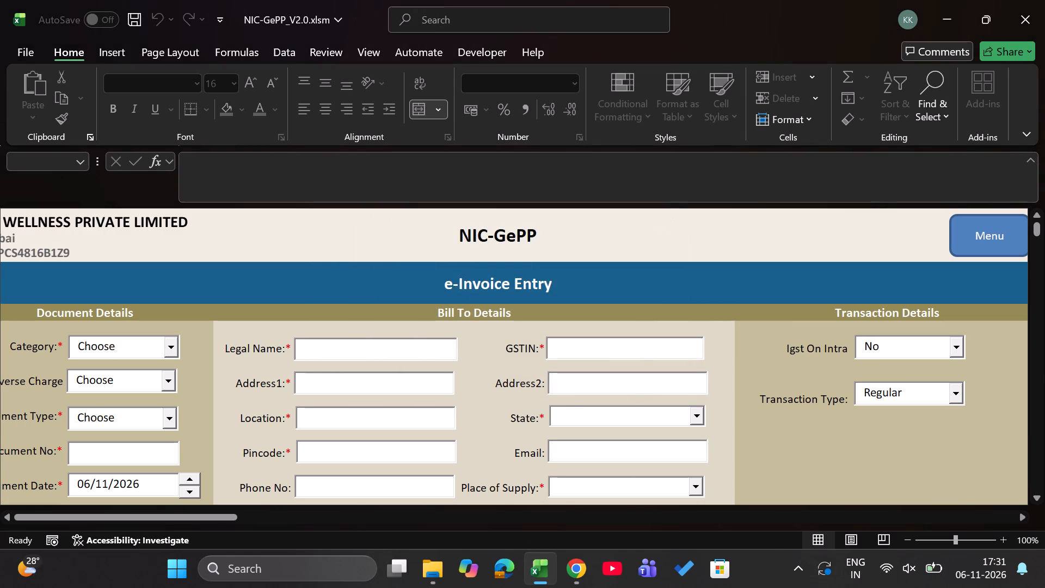
Set the new e-invoice's Category to B2B, Reverse Charge to No and Document Type to Tax Invoice.
{"action": "left_click", "coordinate": [171, 346]}
{"action": "left_click", "coordinate": [135, 367]}
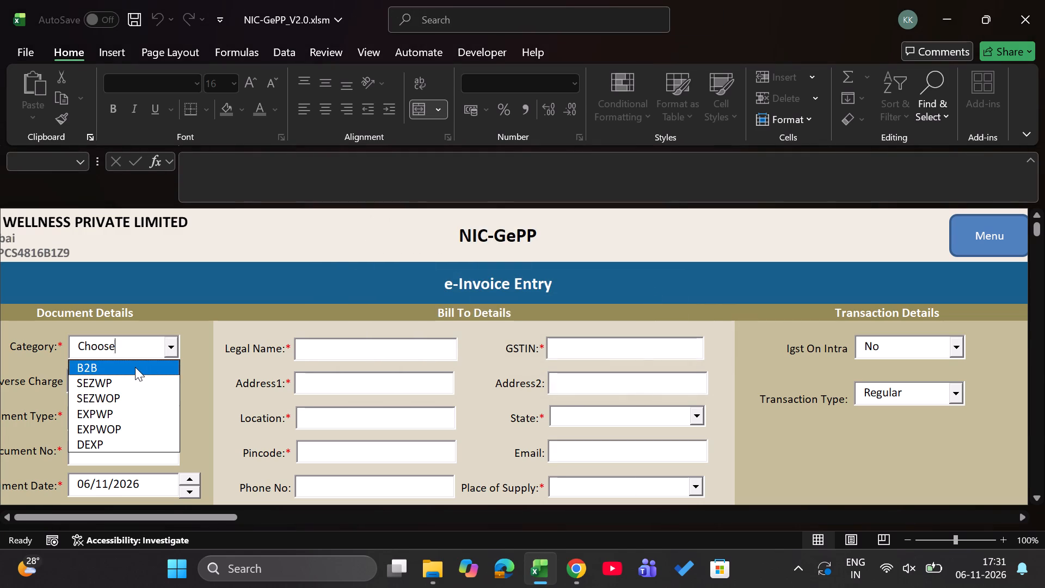
{"action": "left_click", "coordinate": [172, 383]}
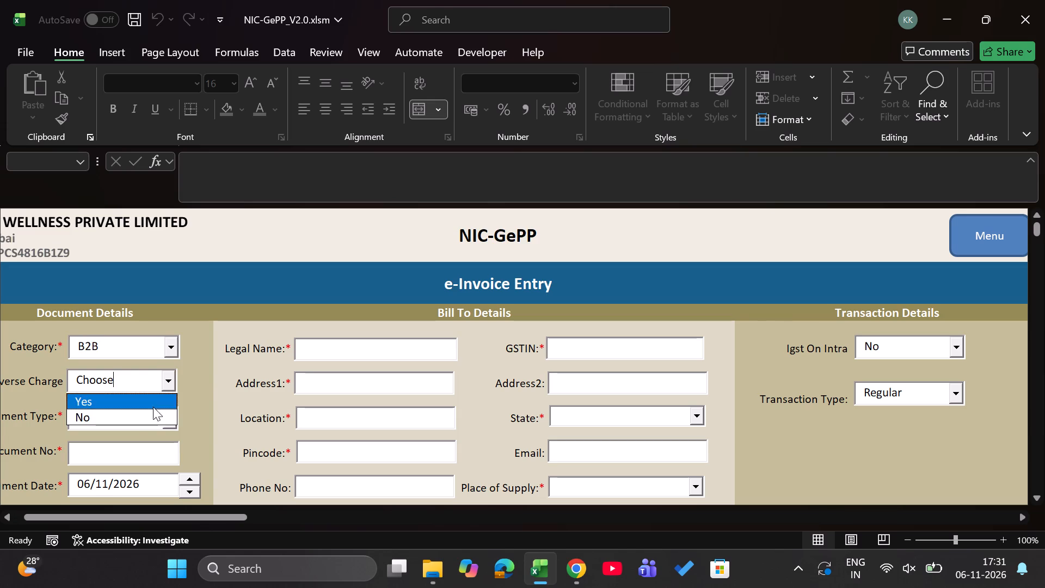
{"action": "left_click", "coordinate": [145, 415]}
{"action": "scroll", "coordinate": [164, 419], "scroll_direction": "right", "scroll_amount": 1}
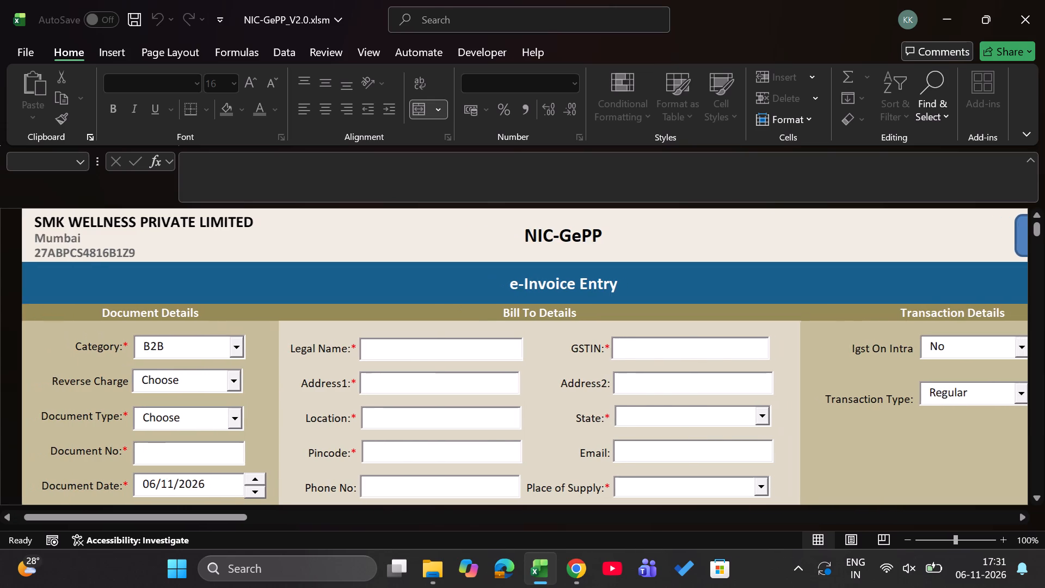
{"action": "left_click", "coordinate": [210, 417]}
{"action": "left_click", "coordinate": [193, 437]}
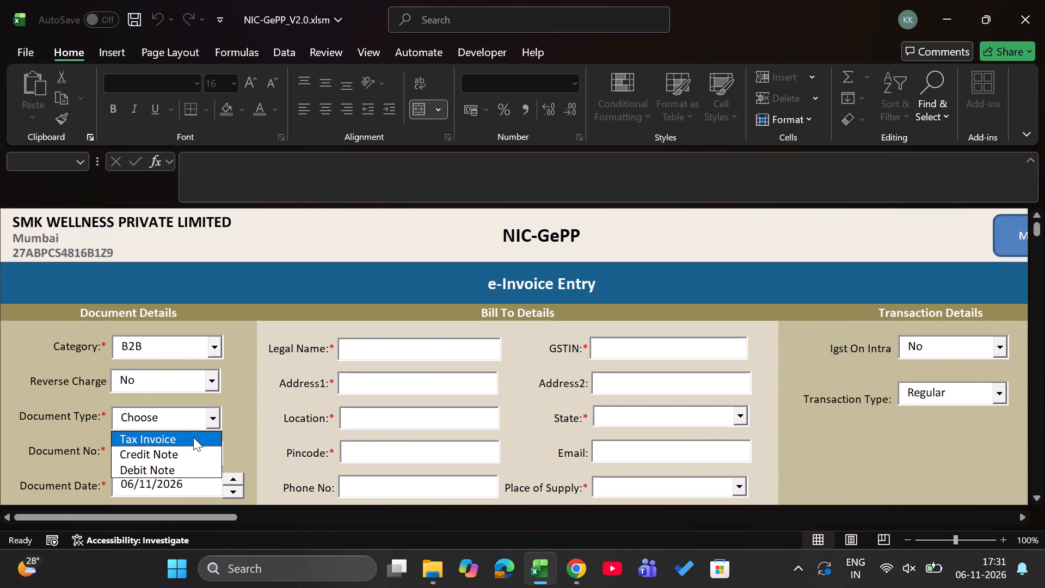
Open the new e-invoice's Document No for entry.
{"action": "left_click", "coordinate": [179, 458]}
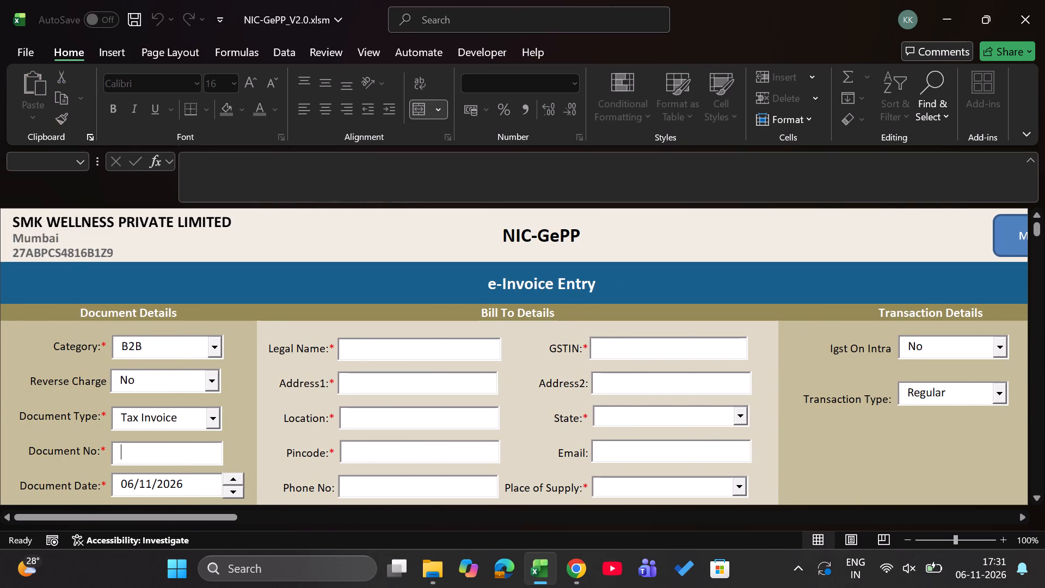
Switch to Chrome, check the top of the Sales_SMK_005_2026-27 invoice PDF and close it.
{"action": "key", "text": "alt+Tab"}
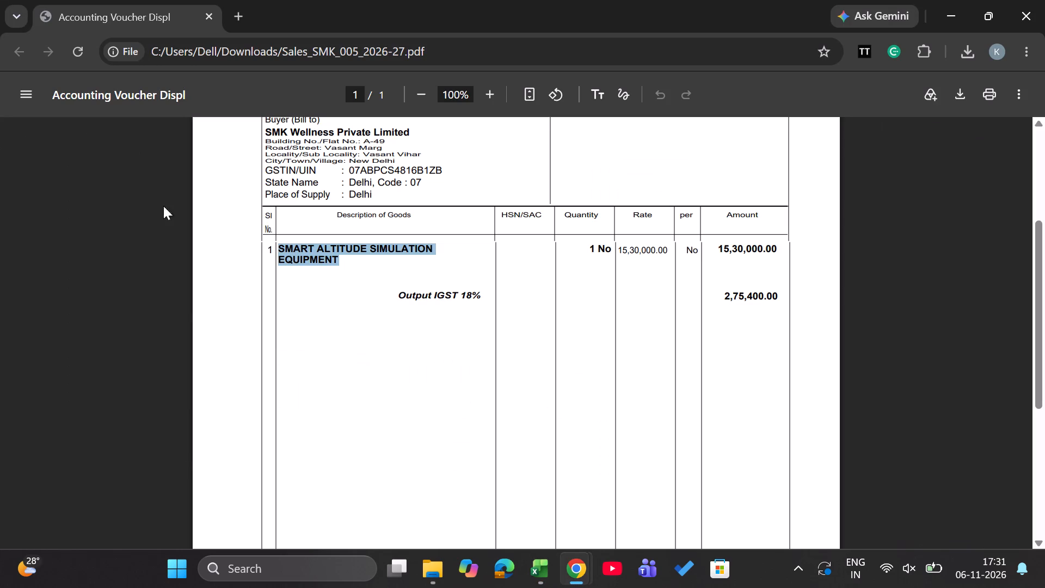
{"action": "scroll", "coordinate": [485, 296], "scroll_direction": "up", "scroll_amount": 10}
{"action": "left_click", "coordinate": [1044, 0]}
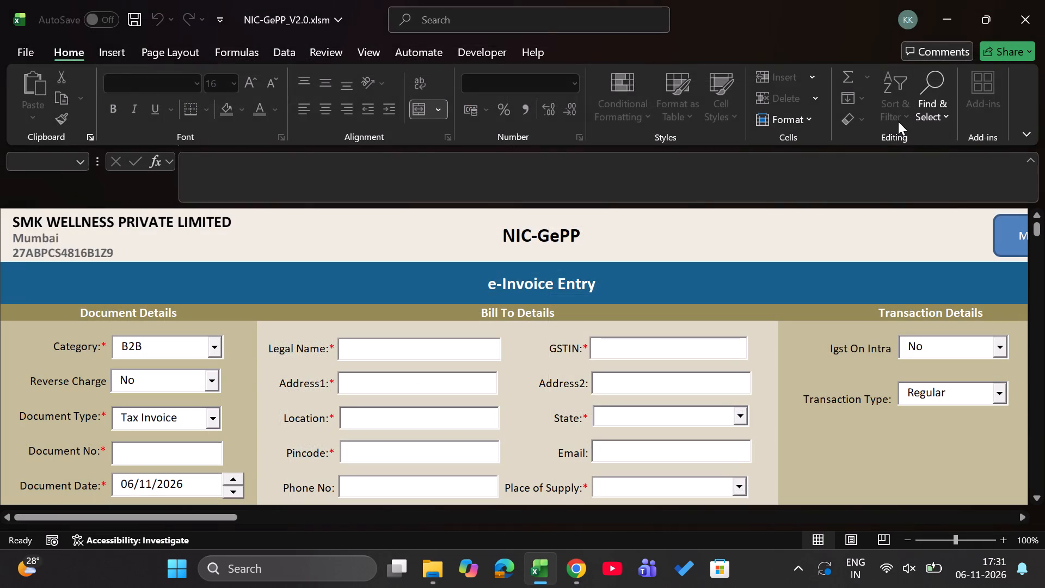
Set the new e-invoice's Document Date to 26/10/2026 in the Excel entry form.
{"action": "scroll", "coordinate": [493, 313], "scroll_direction": "down", "scroll_amount": 1}
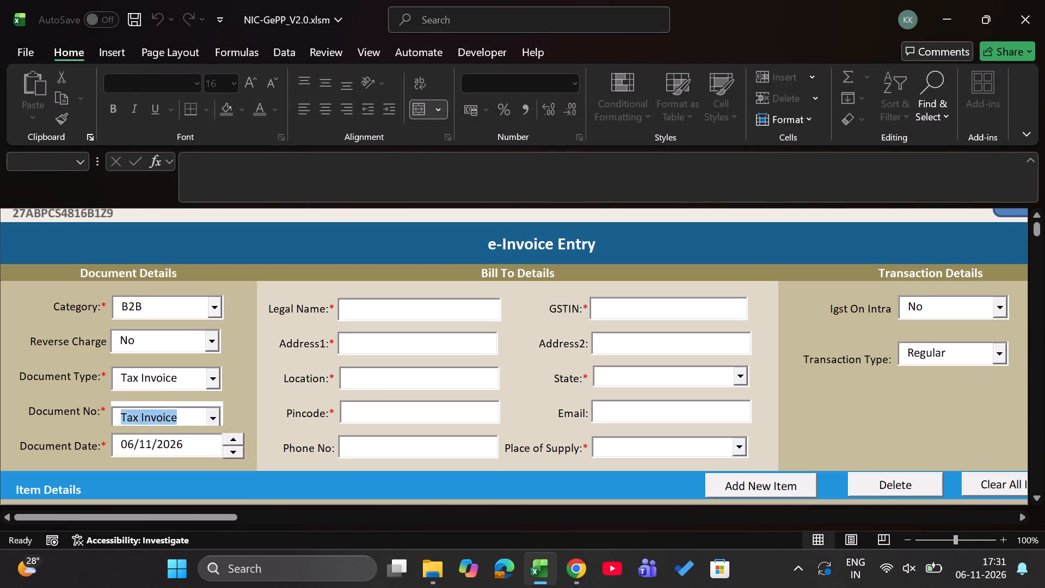
{"action": "left_click", "coordinate": [153, 446]}
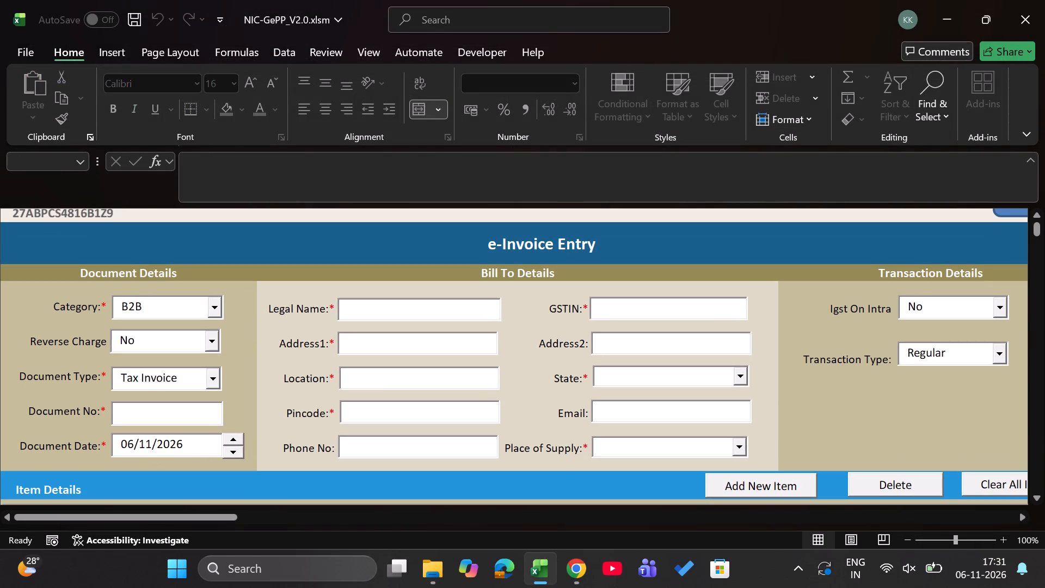
{"action": "key", "text": "BackSpace"}
{"action": "key", "text": "BackSpace"}
{"action": "key", "text": "BackSpace"}
{"action": "key", "text": "BackSpace"}
{"action": "key", "text": "BackSpace"}
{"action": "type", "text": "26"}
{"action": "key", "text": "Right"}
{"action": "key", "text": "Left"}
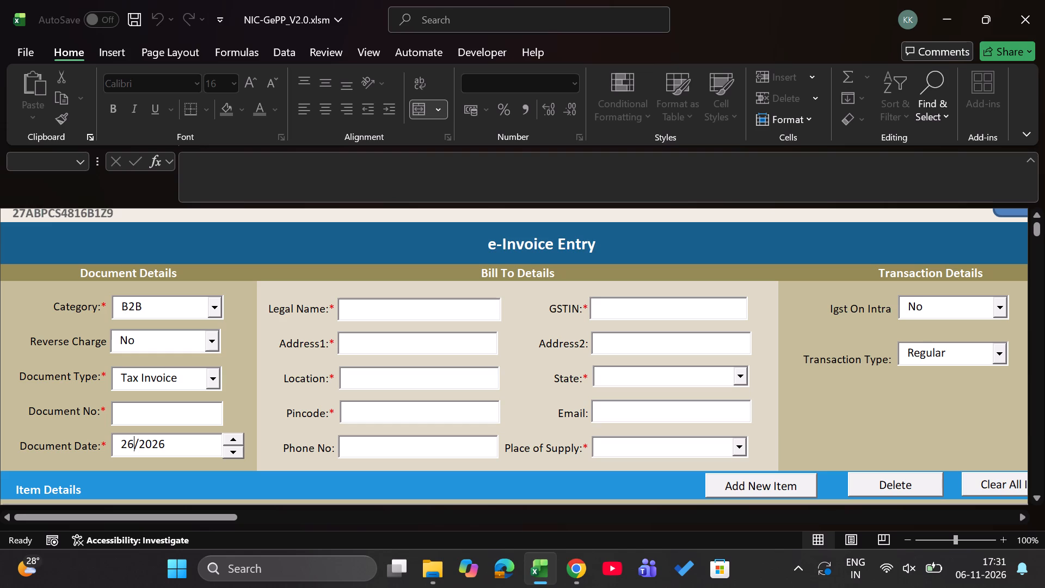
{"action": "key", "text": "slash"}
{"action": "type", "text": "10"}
Open the Document No for entry and look through the invoice PDFs open in Chrome for the source invoice.
{"action": "left_click", "coordinate": [138, 411]}
{"action": "key", "text": "alt+Tab"}
{"action": "key", "text": "ctrl+Page_Up"}
{"action": "key", "text": "ctrl+Page_Up"}
{"action": "key", "text": "ctrl+Page_Up"}
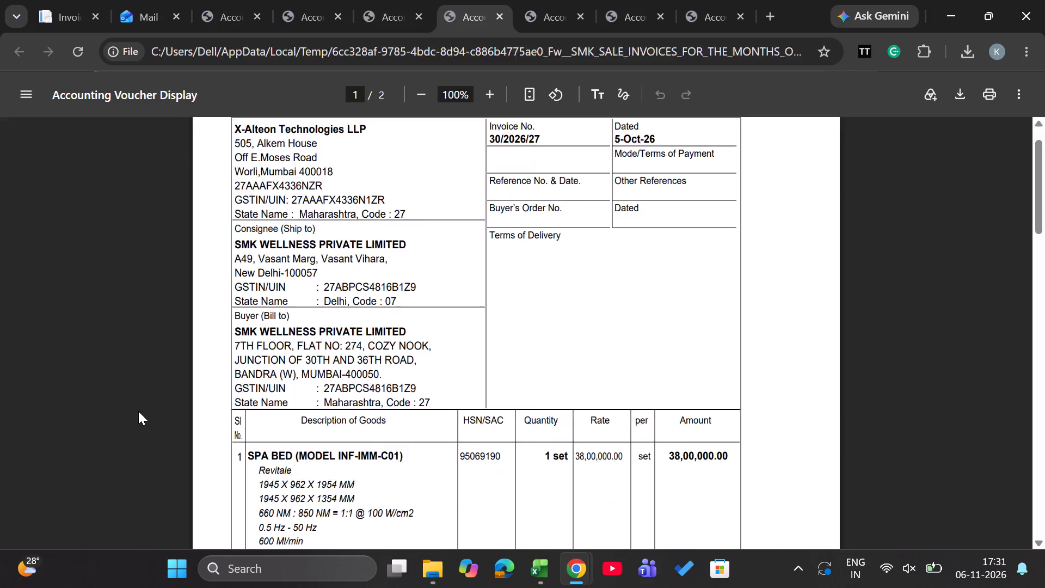
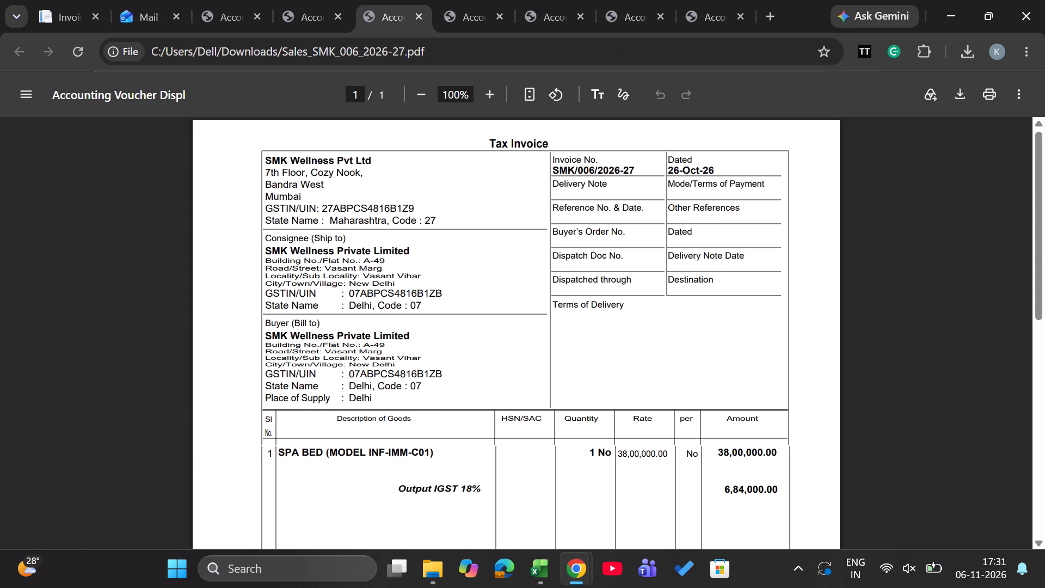
{"action": "left_click_drag", "start_coordinate": [634, 170], "coordinate": [554, 169]}
{"action": "key", "text": "ctrl+c"}
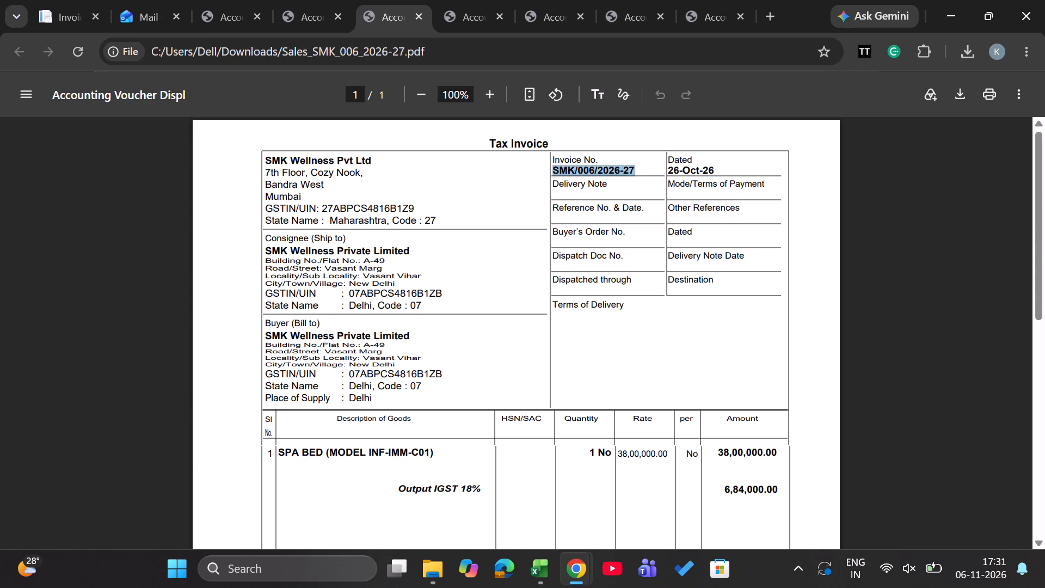
{"action": "key", "text": "alt+Tab"}
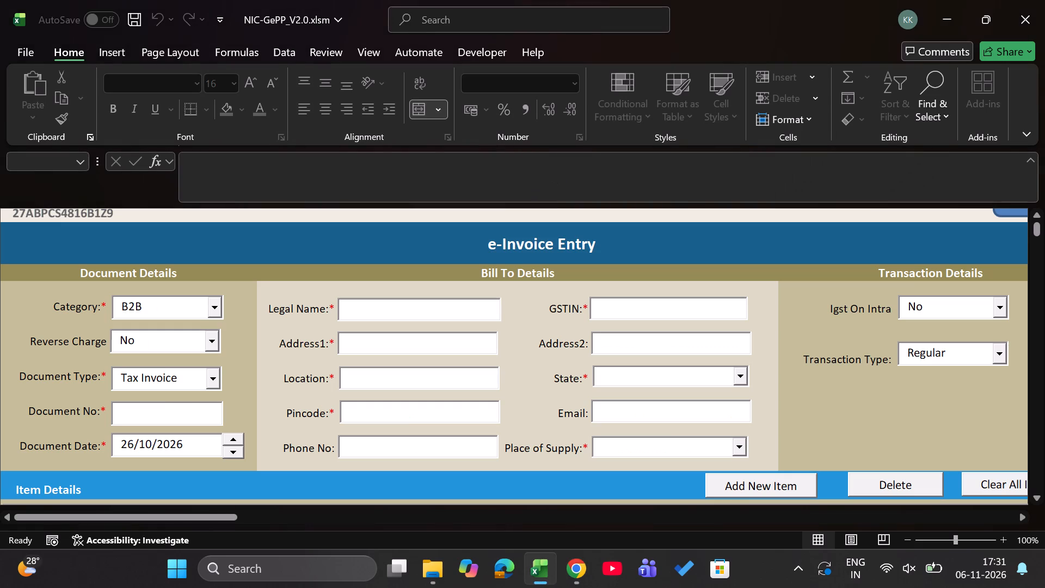
{"action": "key", "text": "ctrl+v"}
{"action": "key", "text": "Left"}
{"action": "key", "text": "Left"}
{"action": "key", "text": "Left"}
{"action": "key", "text": "Left"}
{"action": "key", "text": "Left"}
{"action": "key", "text": "Left"}
{"action": "key", "text": "Left"}
{"action": "key", "text": "Left"}
{"action": "key", "text": "Left"}
{"action": "key", "text": "Left"}
{"action": "key", "text": "Left"}
{"action": "key", "text": "Left"}
{"action": "key", "text": "Left"}
{"action": "key", "text": "Left"}
{"action": "key", "text": "Left"}
{"action": "key", "text": "Left"}
{"action": "key", "text": "Left"}
{"action": "key", "text": "Left"}
{"action": "key", "text": "Left"}
{"action": "key", "text": "Left"}
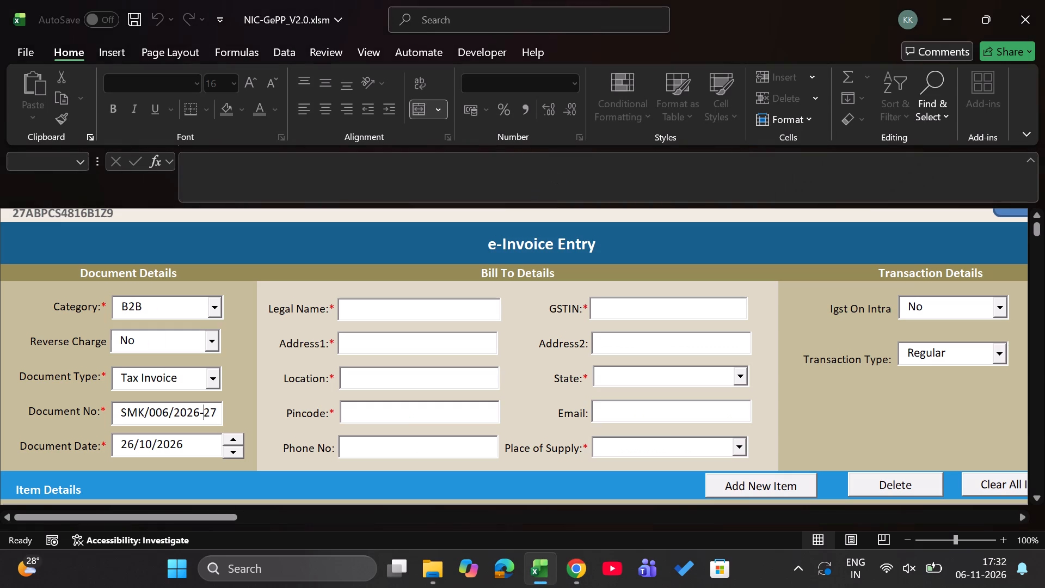
{"action": "key", "text": "Right"}
{"action": "key", "text": "Right"}
{"action": "key", "text": "Right"}
{"action": "key", "text": "Right"}
{"action": "key", "text": "Right"}
{"action": "key", "text": "Right"}
{"action": "key", "text": "Right"}
{"action": "key", "text": "Right"}
{"action": "key", "text": "Right"}
{"action": "key", "text": "Right"}
{"action": "key", "text": "Right"}
{"action": "key", "text": "Right"}
{"action": "key", "text": "Right"}
{"action": "key", "text": "Right"}
{"action": "key", "text": "Right"}
{"action": "key", "text": "Right"}
{"action": "key", "text": "Right"}
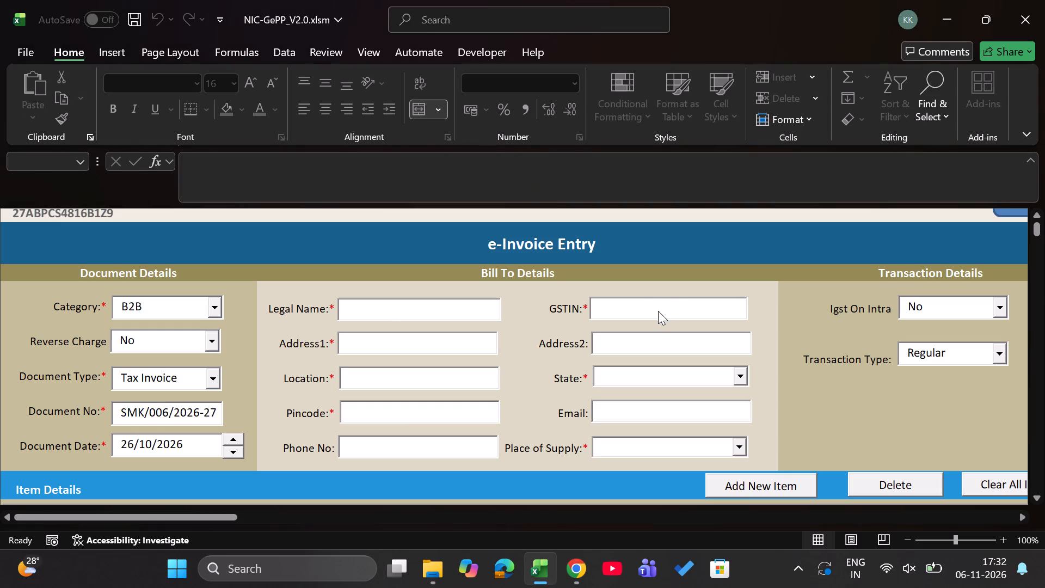
Open the Bill To GSTIN for entry and return to the SMK/006/2026-27 invoice PDF in Chrome.
{"action": "left_click", "coordinate": [658, 311]}
{"action": "key", "text": "alt+Down"}
{"action": "key", "text": "BackSpace"}
{"action": "scroll", "coordinate": [658, 311], "scroll_direction": "down", "scroll_amount": 2}
{"action": "scroll", "coordinate": [658, 311], "scroll_direction": "up", "scroll_amount": 6}
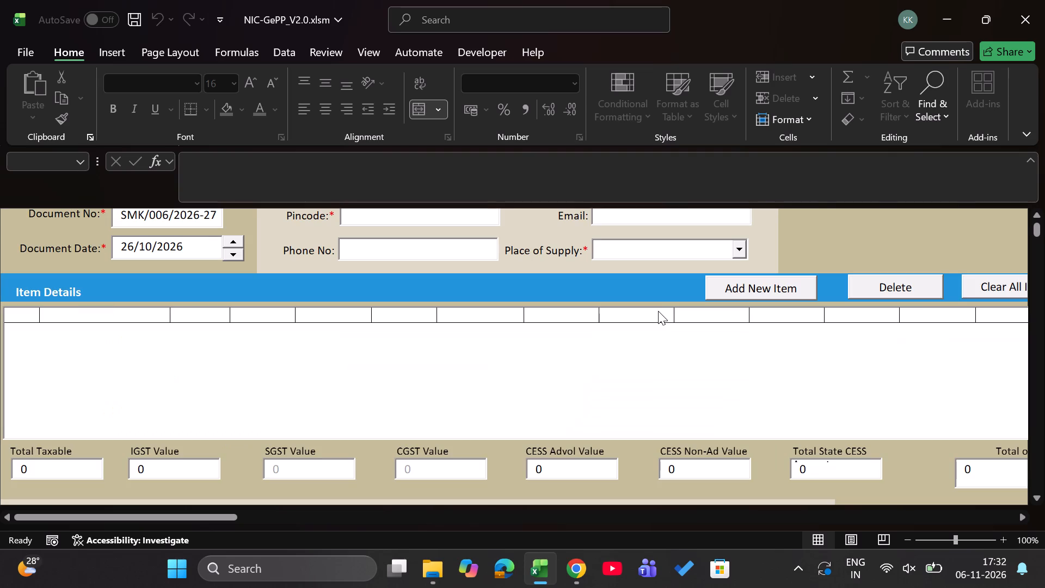
{"action": "scroll", "coordinate": [658, 311], "scroll_direction": "up", "scroll_amount": 3}
{"action": "left_click_drag", "start_coordinate": [1042, 235], "coordinate": [1033, 202]}
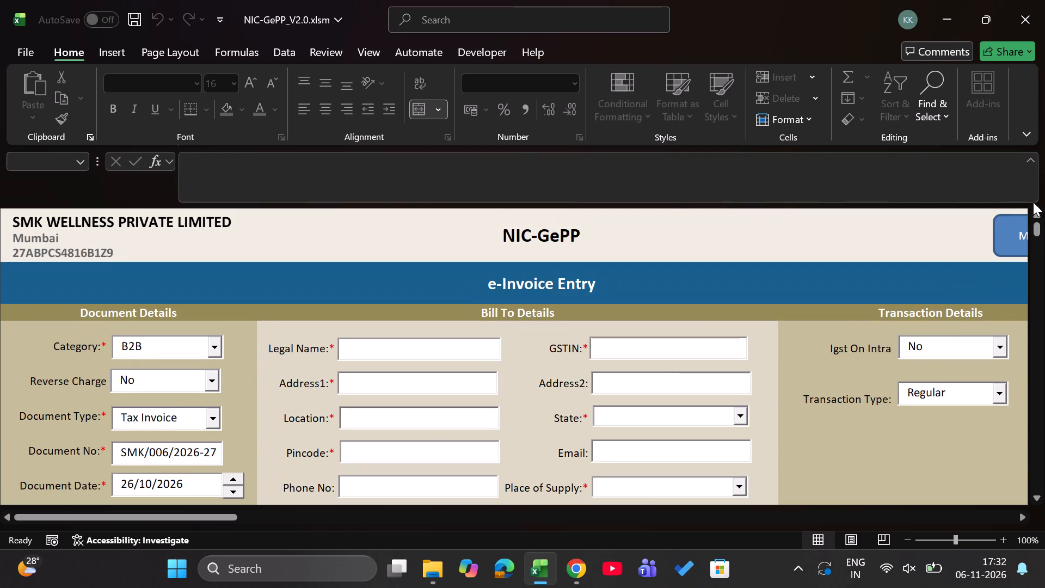
{"action": "left_click", "coordinate": [652, 351]}
{"action": "key", "text": "alt+Tab"}
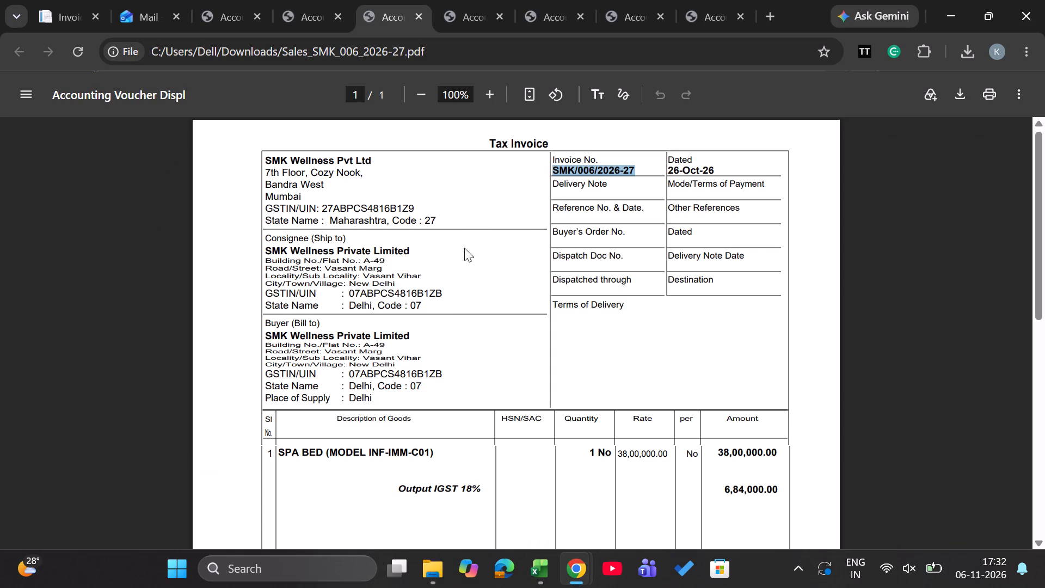
Copy the consignee's GSTIN from the SMK/006/2026-27 invoice PDF into the Bill To GSTIN of the NIC-GePP form.
{"action": "left_click_drag", "start_coordinate": [351, 292], "coordinate": [369, 292]}
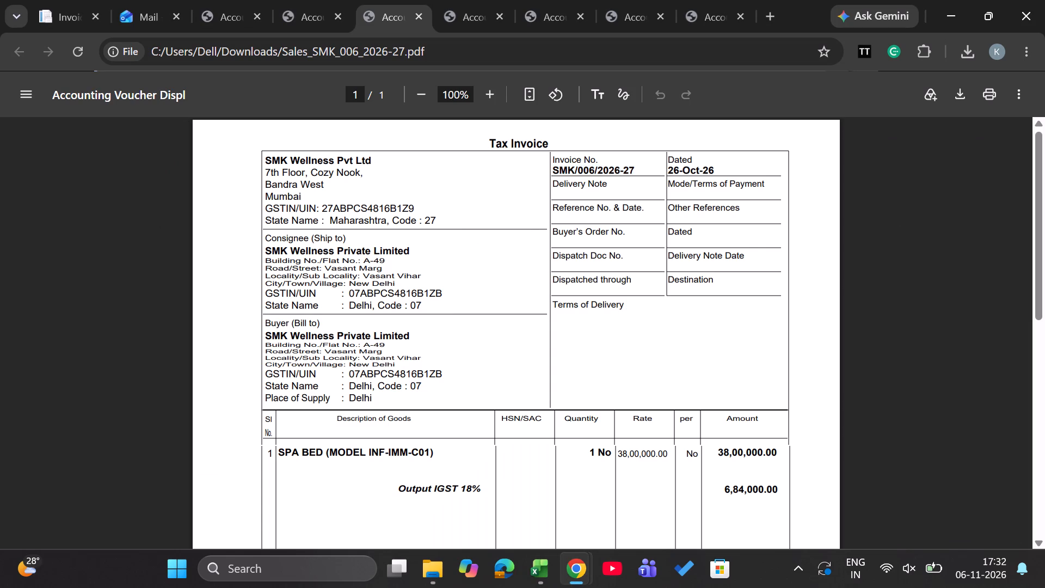
{"action": "left_click_drag", "start_coordinate": [369, 292], "coordinate": [441, 294]}
{"action": "key", "text": "ctrl+c"}
{"action": "key", "text": "alt+Tab"}
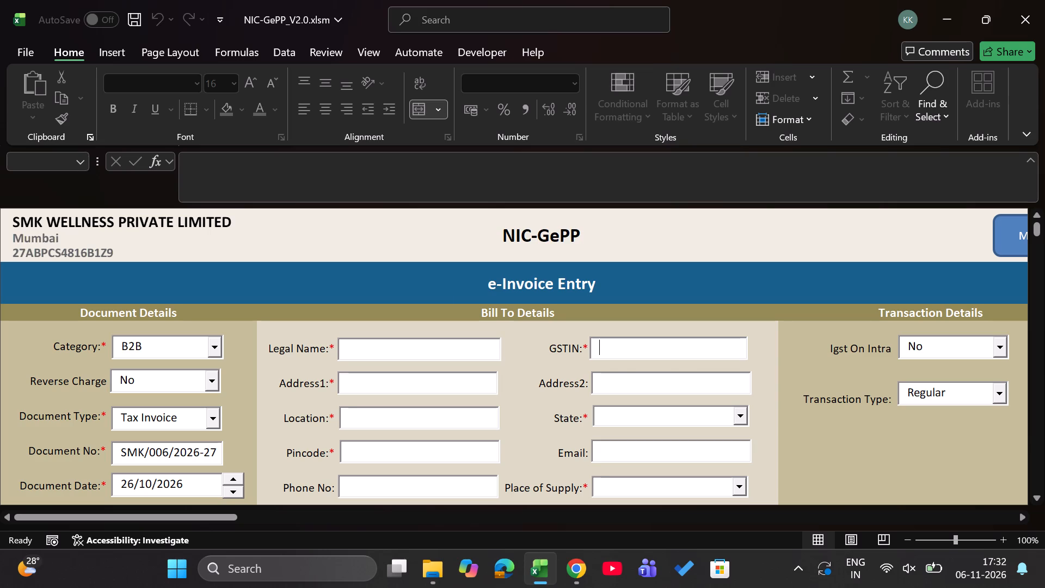
{"action": "key", "text": "ctrl+v"}
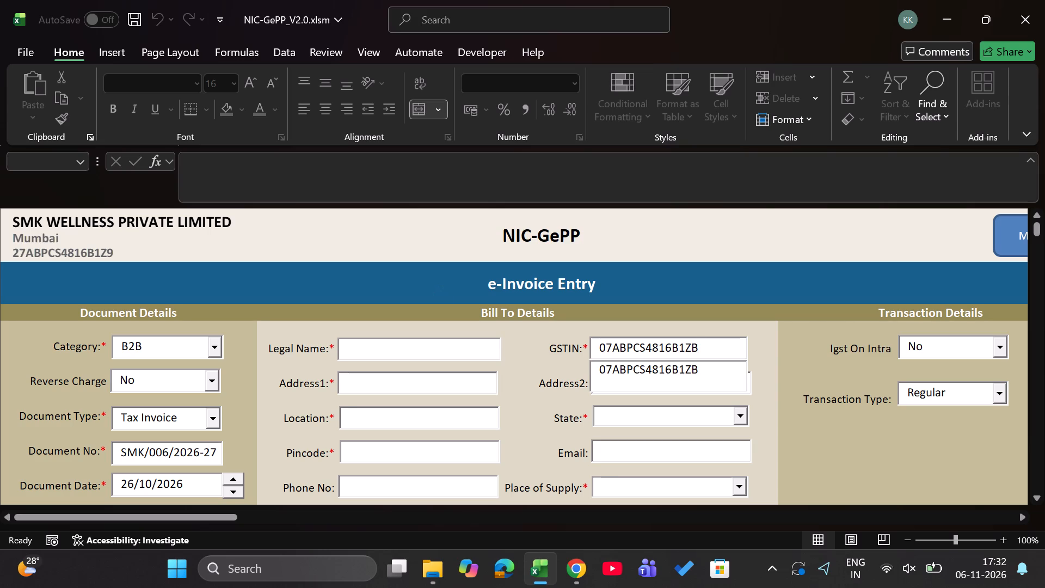
{"action": "left_click", "coordinate": [602, 346]}
{"action": "key", "text": "Left"}
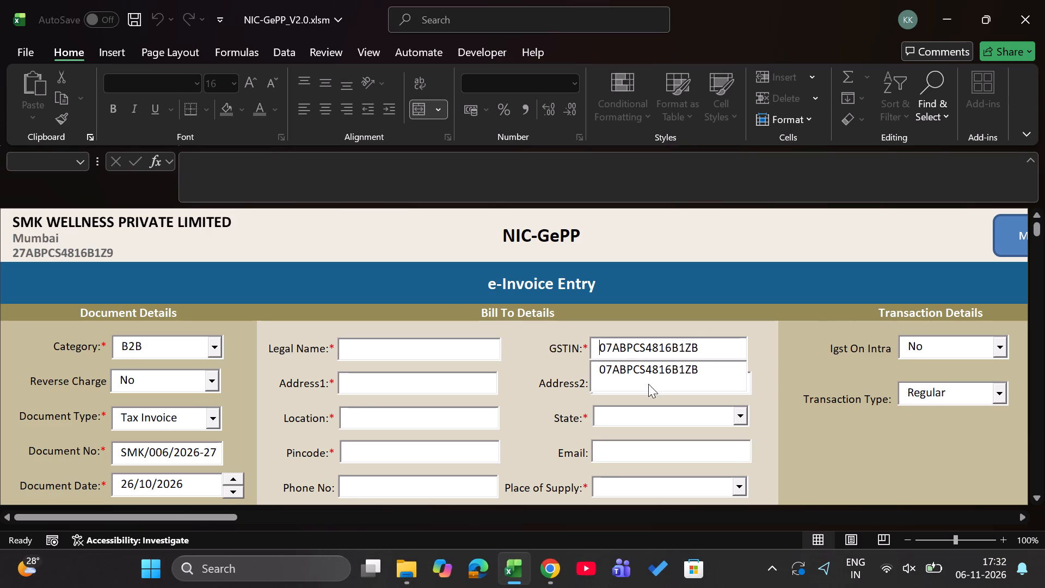
{"action": "left_click", "coordinate": [651, 364]}
Enter SMK Wellness Private Limited from the invoice PDF as the Bill To Legal Name, and the consignee's locality as Address2.
{"action": "left_click", "coordinate": [470, 354]}
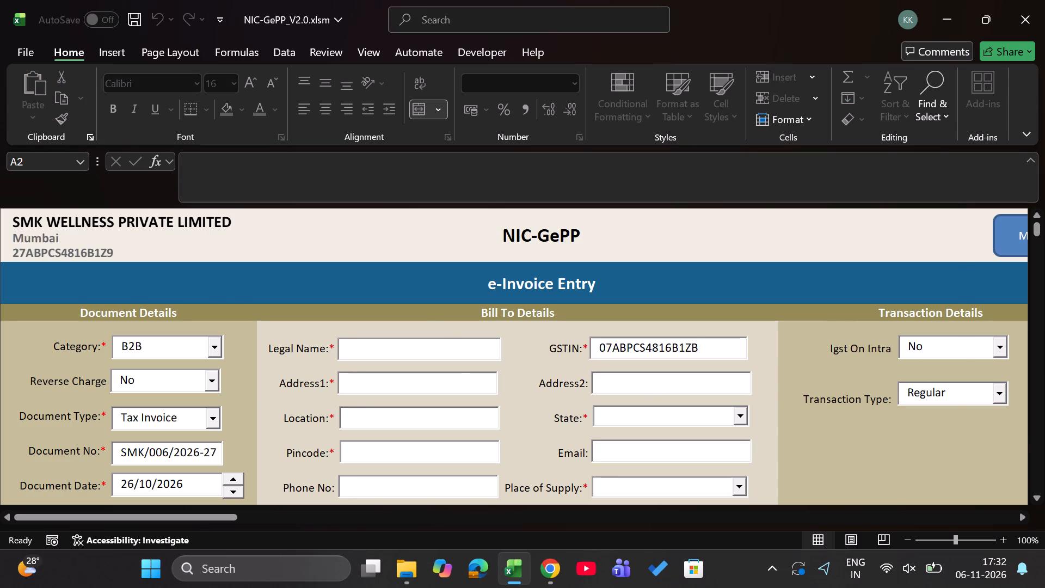
{"action": "key", "text": "alt+Tab"}
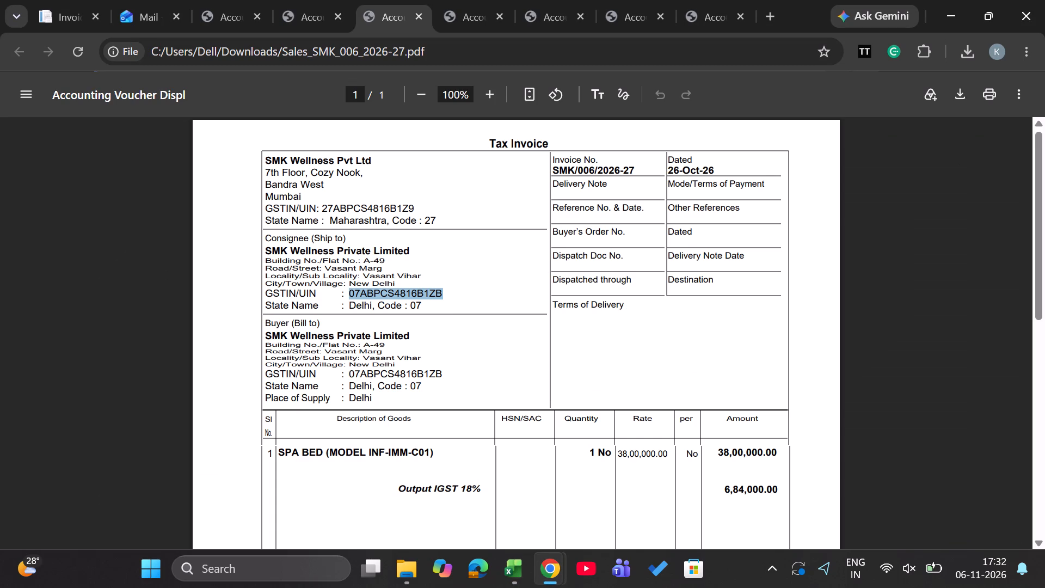
{"action": "left_click_drag", "start_coordinate": [266, 249], "coordinate": [352, 254]}
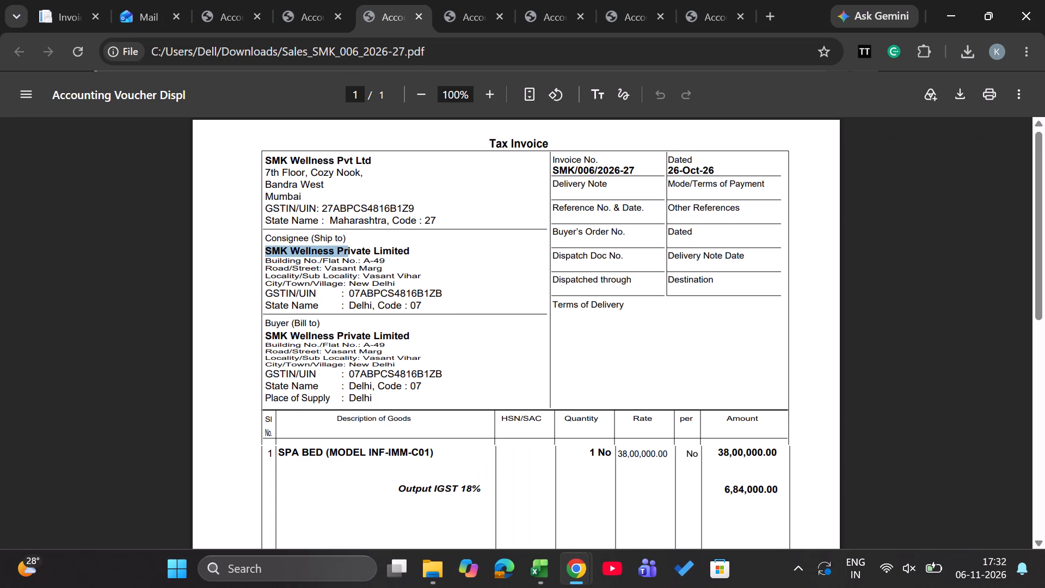
{"action": "left_click_drag", "start_coordinate": [352, 254], "coordinate": [410, 252]}
{"action": "key", "text": "ctrl+c"}
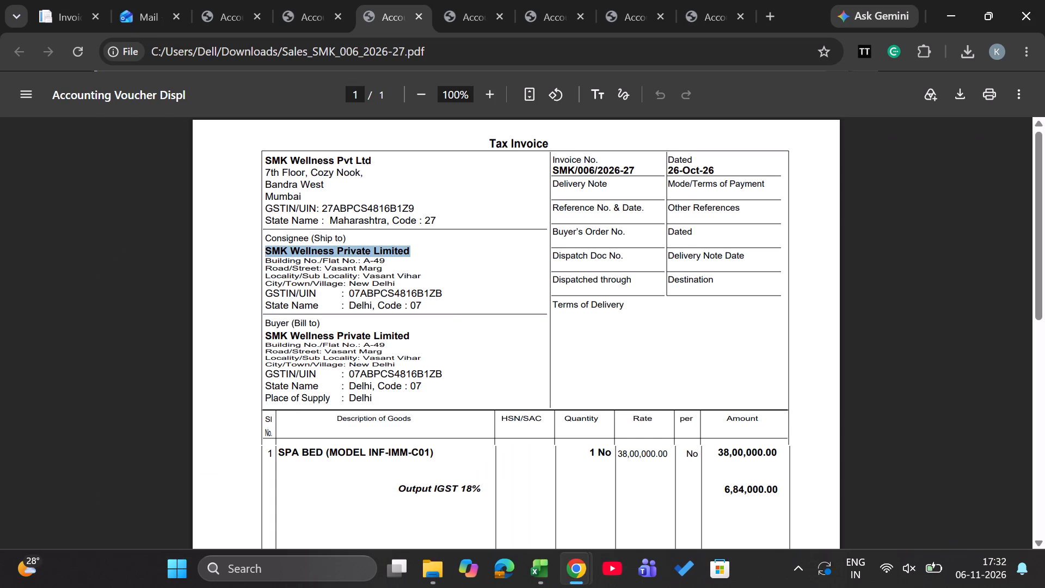
{"action": "key", "text": "alt+Tab"}
{"action": "key", "text": "ctrl+v"}
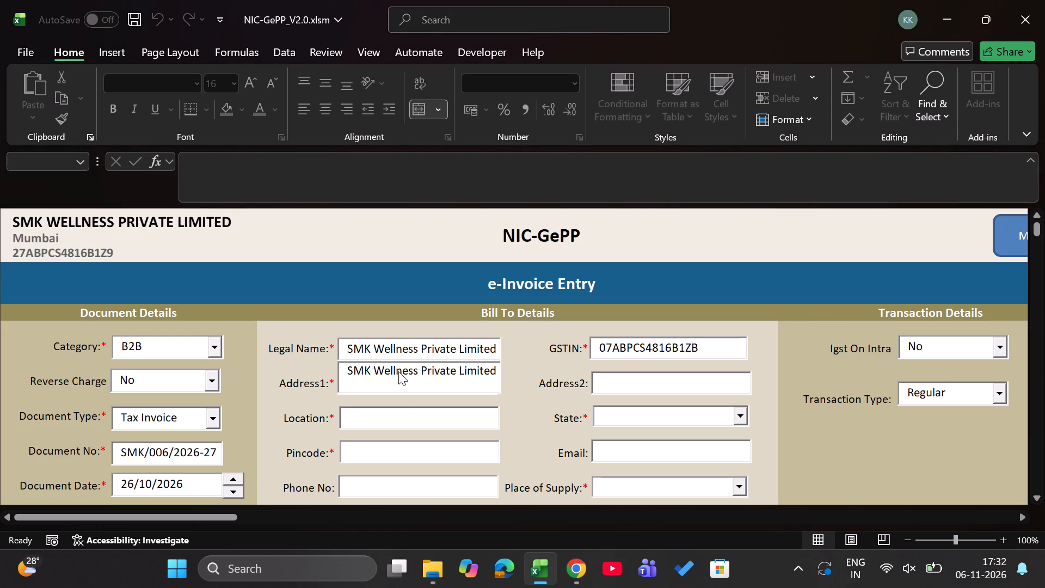
{"action": "left_click", "coordinate": [606, 383]}
{"action": "type", "text": "Vasant vihar"}
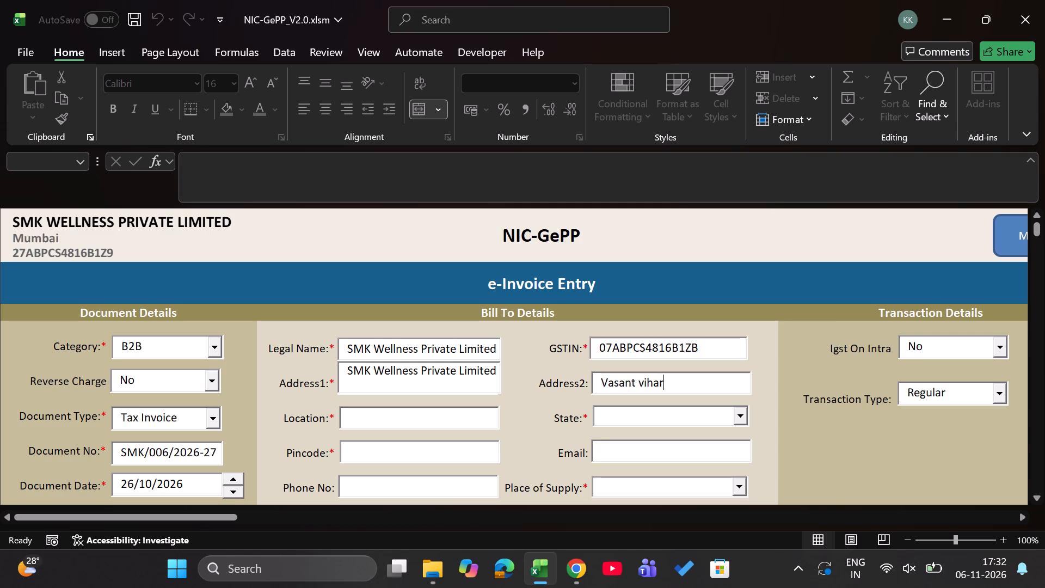
{"action": "left_click", "coordinate": [444, 421]}
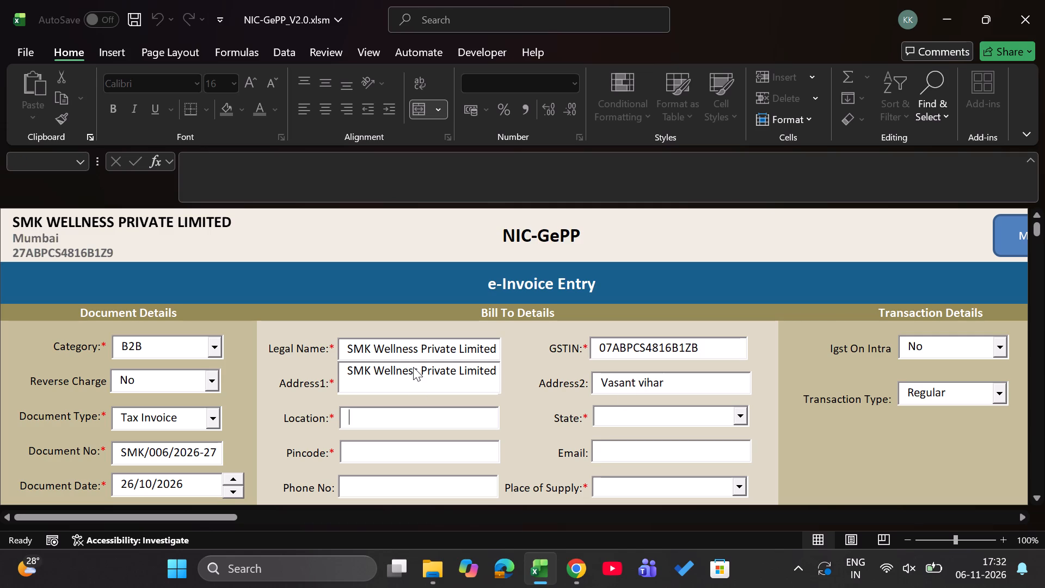
{"action": "left_click", "coordinate": [413, 367]}
{"action": "key", "text": "Return"}
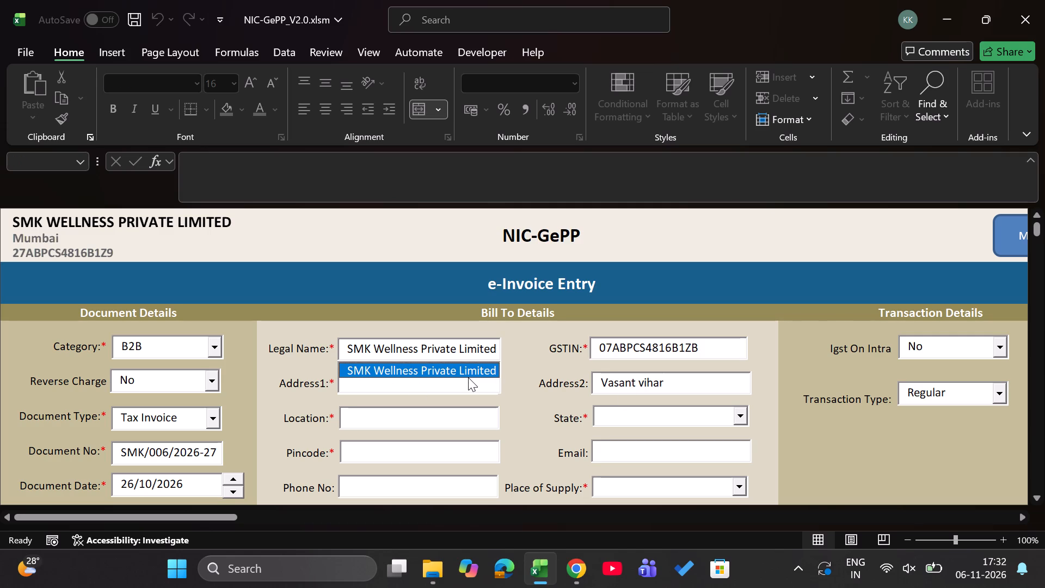
{"action": "left_click", "coordinate": [657, 420]}
Fill the Bill To Address1 with the consignee's building number and street from the invoice PDF.
{"action": "left_click", "coordinate": [423, 384]}
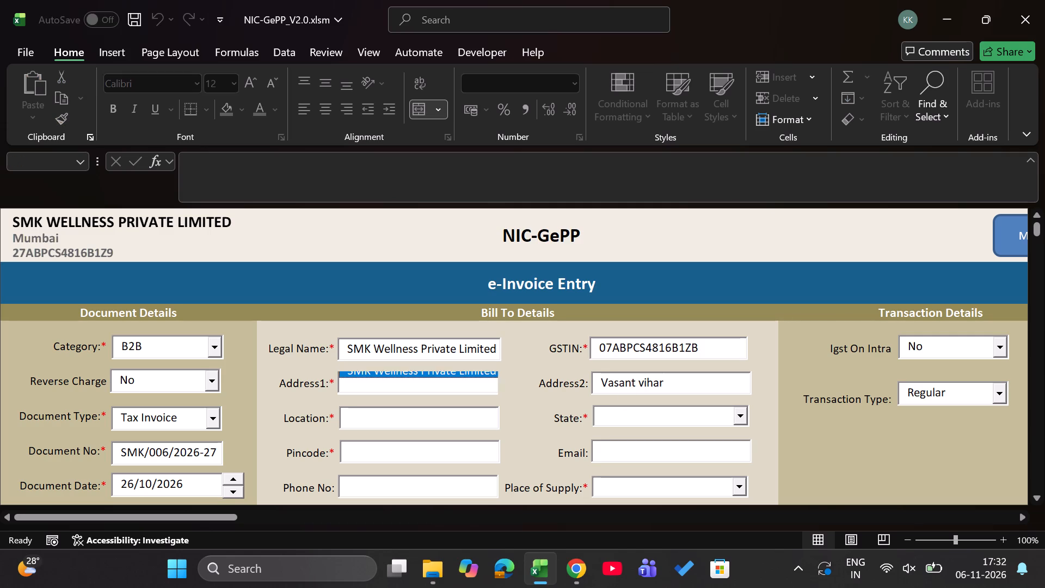
{"action": "key", "text": "alt+Tab"}
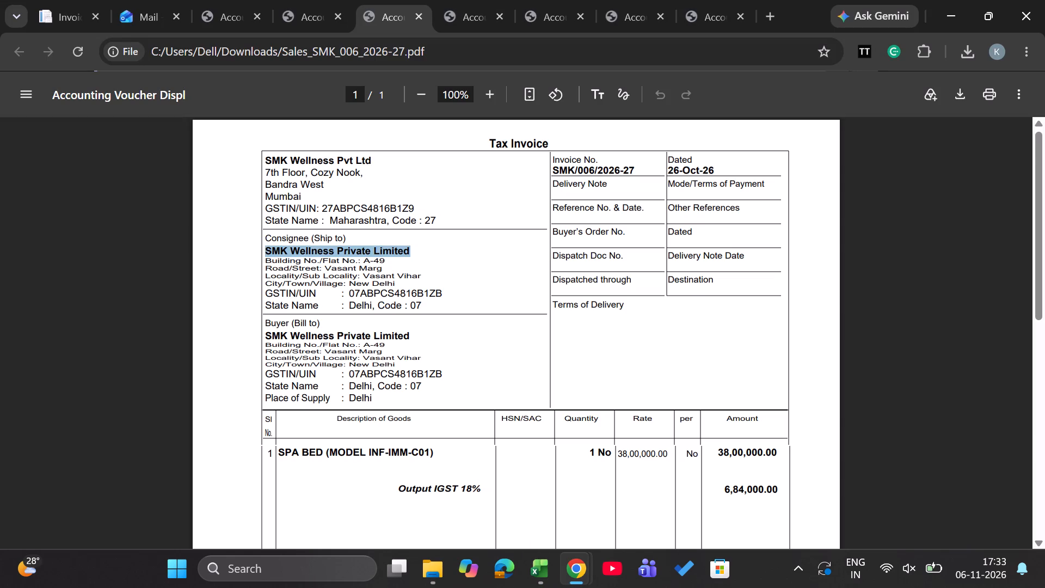
{"action": "key", "text": "alt+Tab"}
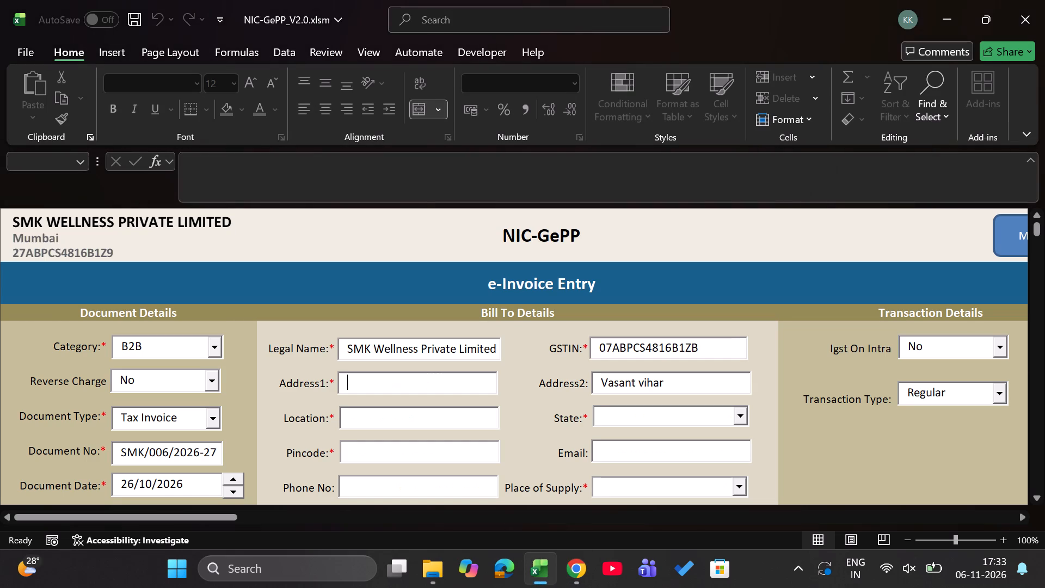
{"action": "key", "text": "shift+a"}
{"action": "key", "text": "minus"}
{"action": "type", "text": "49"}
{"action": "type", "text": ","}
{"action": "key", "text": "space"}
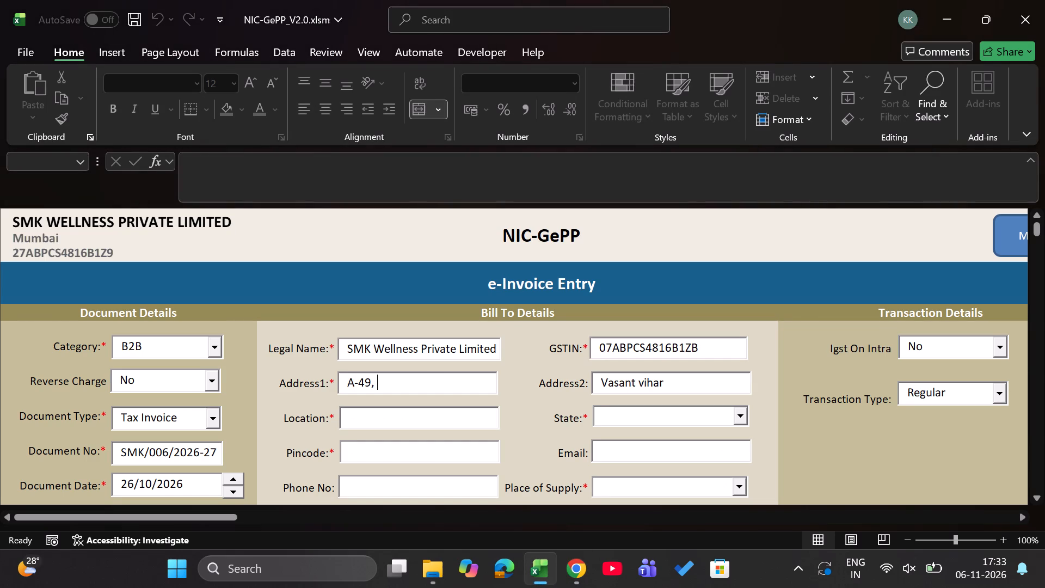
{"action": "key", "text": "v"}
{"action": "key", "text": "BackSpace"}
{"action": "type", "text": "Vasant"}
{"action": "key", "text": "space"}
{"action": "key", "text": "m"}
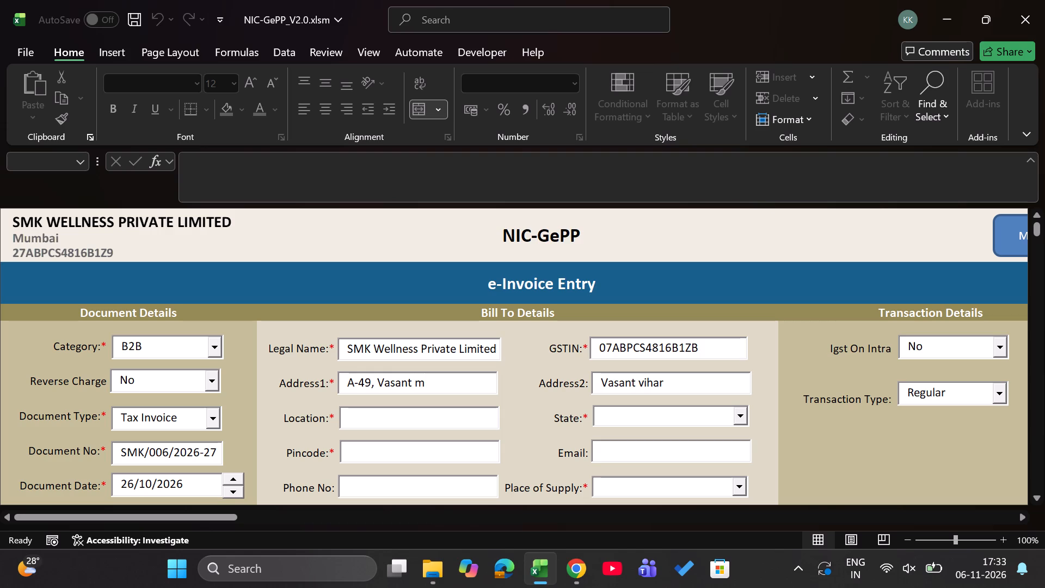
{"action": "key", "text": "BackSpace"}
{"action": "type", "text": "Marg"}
Set the Bill To Location to New Delhi and the State to DELHI.
{"action": "left_click", "coordinate": [396, 417]}
{"action": "type", "text": "New De"}
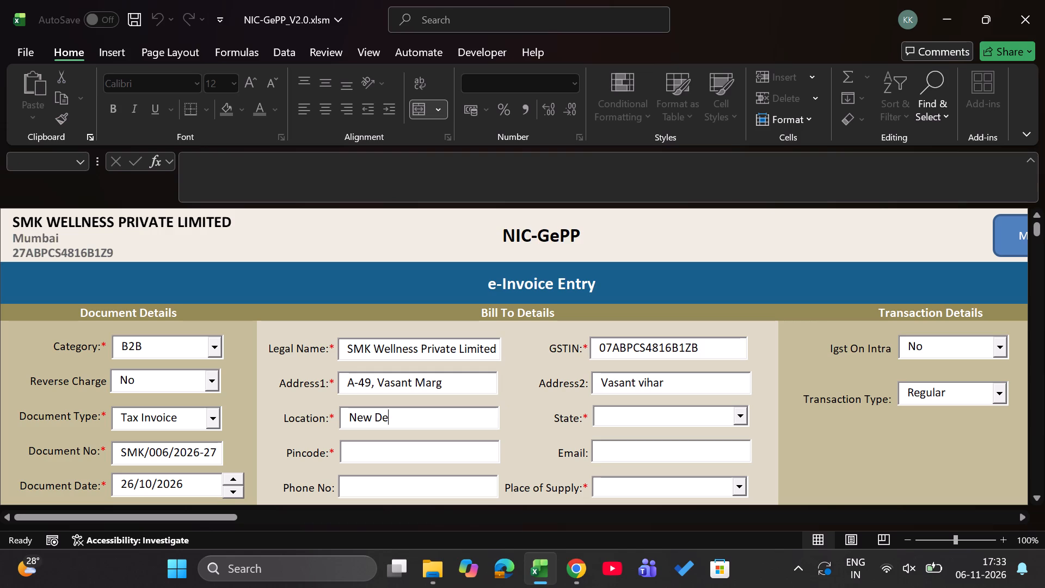
{"action": "type", "text": "lhi"}
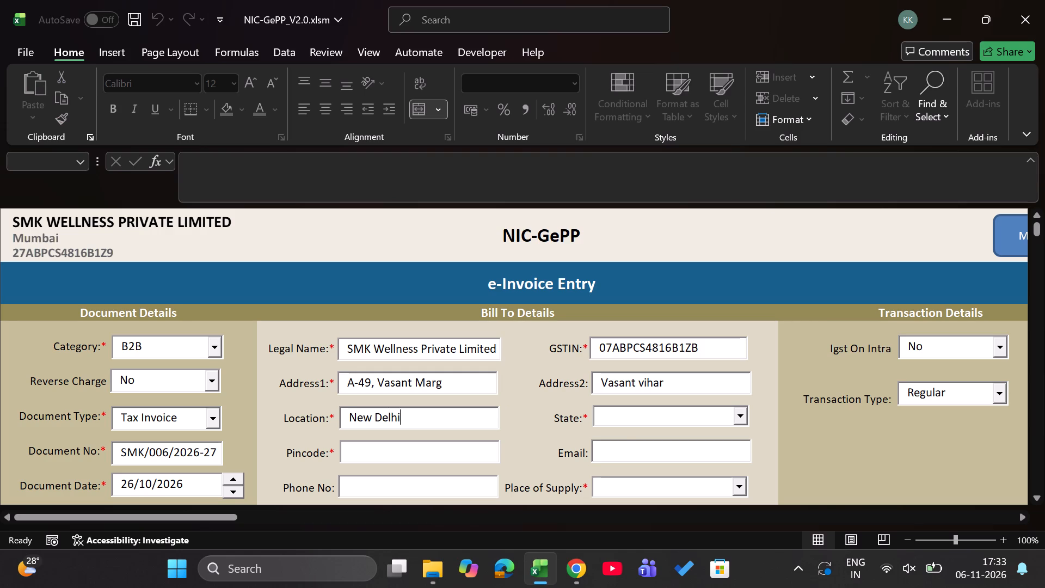
{"action": "key", "text": "Tab"}
{"action": "left_click", "coordinate": [632, 422]}
{"action": "key", "text": "shift+d"}
{"action": "key", "text": "e"}
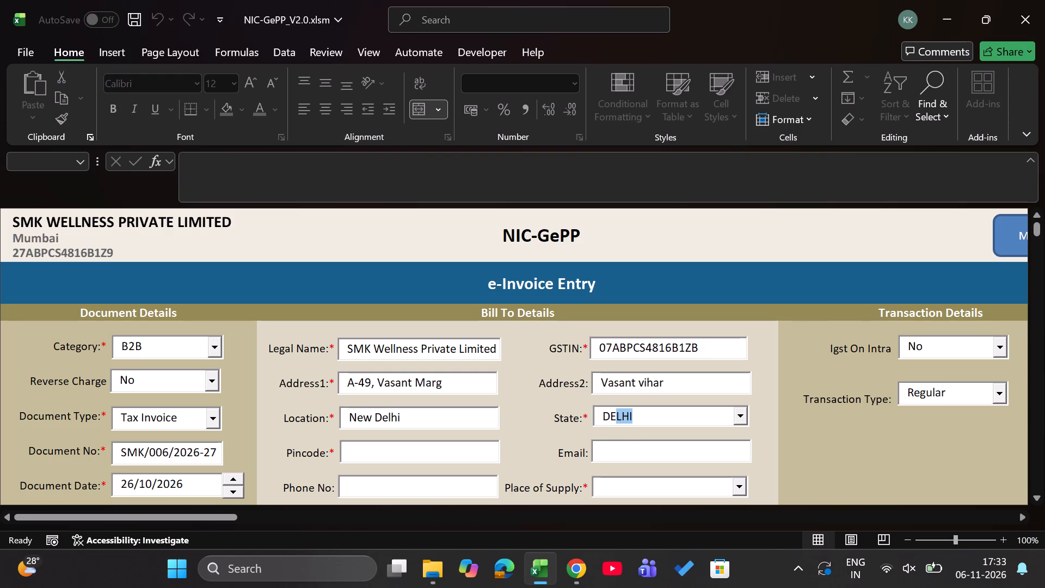
Copy the pincode of the principal place of business from the GST taxpayer search page into the Bill To Pincode.
{"action": "left_click", "coordinate": [456, 449]}
{"action": "key", "text": "alt+Tab"}
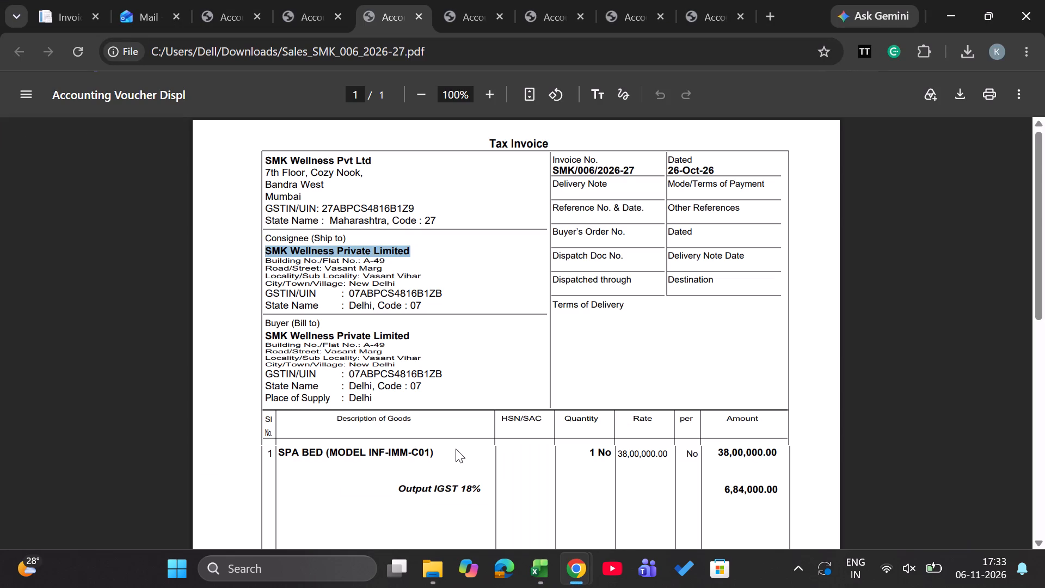
{"action": "key", "text": "alt+Tab"}
{"action": "key", "text": "alt+Tab"}
{"action": "key", "text": "alt+Tab"}
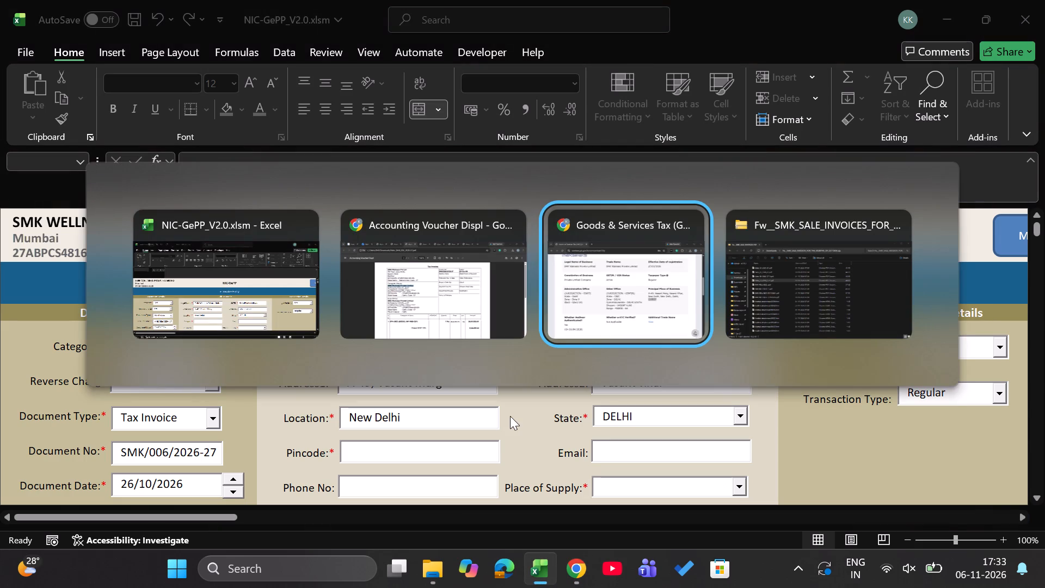
{"action": "key", "text": "alt+Tab"}
{"action": "key", "text": "alt+Tab"}
{"action": "key", "text": "alt+Tab"}
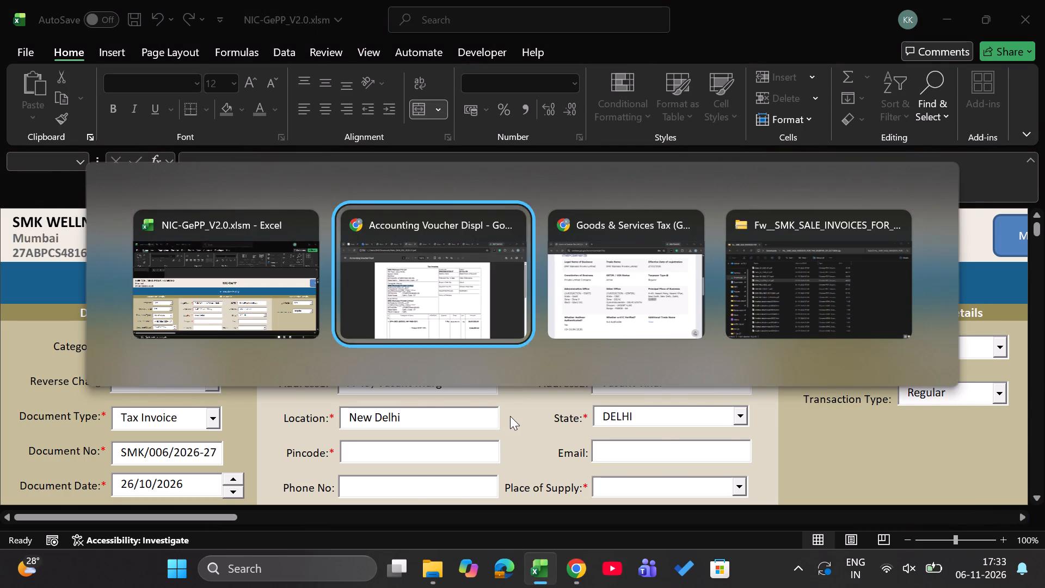
{"action": "key", "text": "alt+Tab"}
{"action": "scroll", "coordinate": [637, 469], "scroll_direction": "down", "scroll_amount": 1}
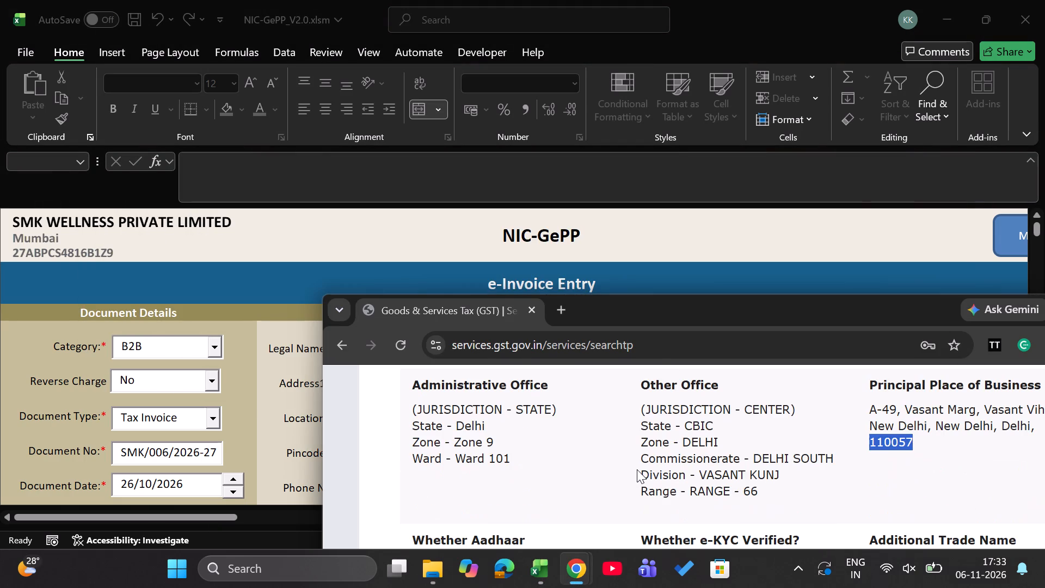
{"action": "scroll", "coordinate": [637, 469], "scroll_direction": "down", "scroll_amount": 1}
{"action": "key", "text": "alt+Tab"}
{"action": "key", "text": "alt+Tab"}
{"action": "key", "text": "ctrl+c"}
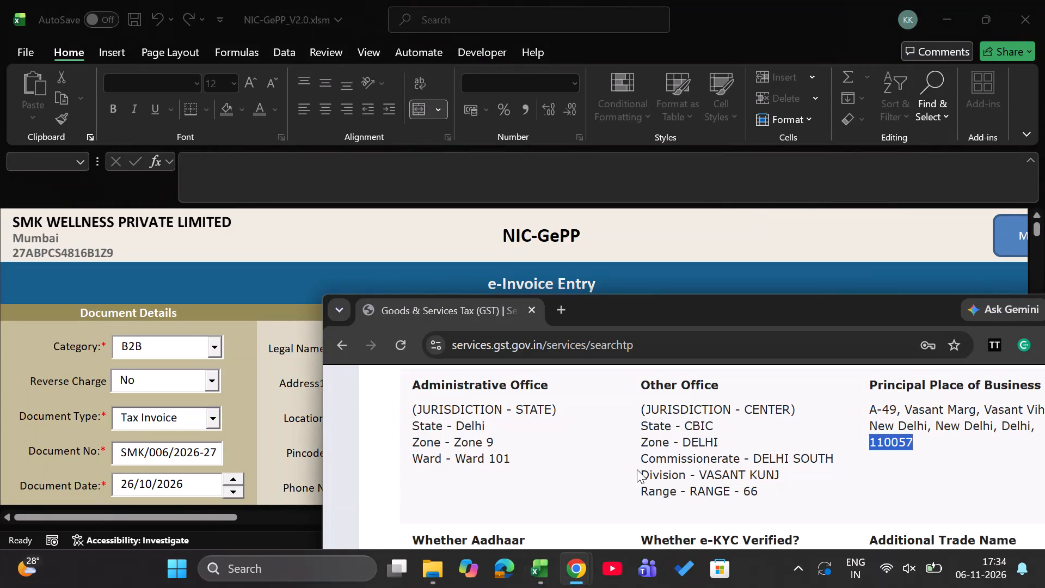
{"action": "left_click", "coordinate": [259, 286]}
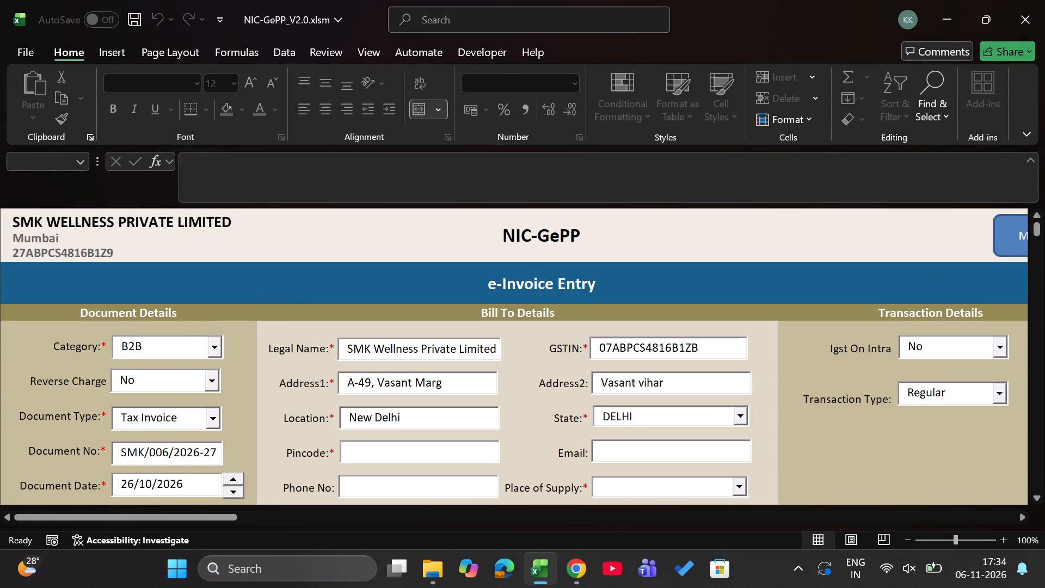
{"action": "key", "text": "ctrl+v"}
Set the Bill To Place of Supply to DELHI.
{"action": "left_click", "coordinate": [646, 451]}
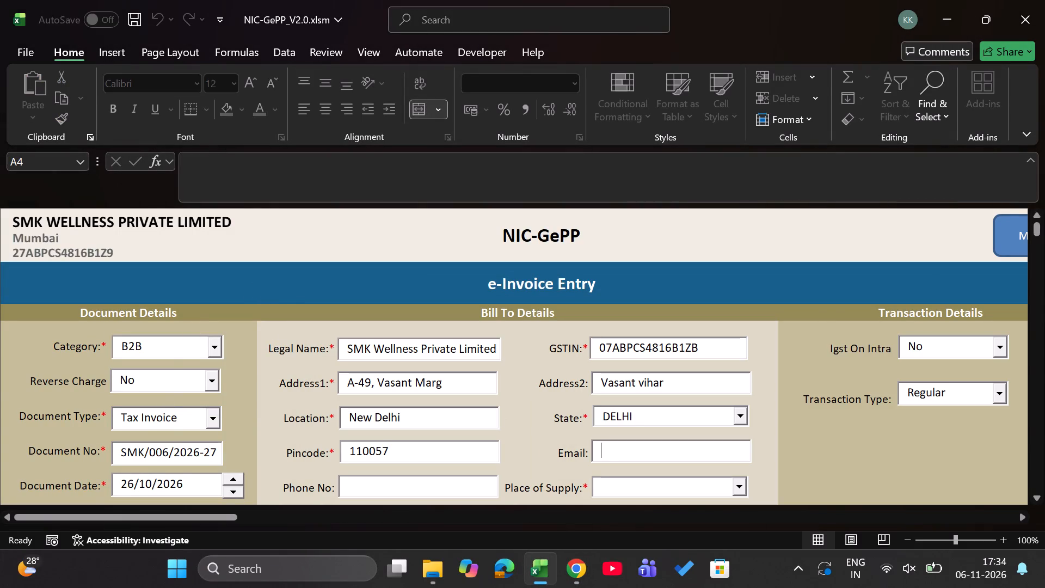
{"action": "left_click", "coordinate": [626, 485]}
{"action": "type", "text": "de"}
{"action": "key", "text": "Return"}
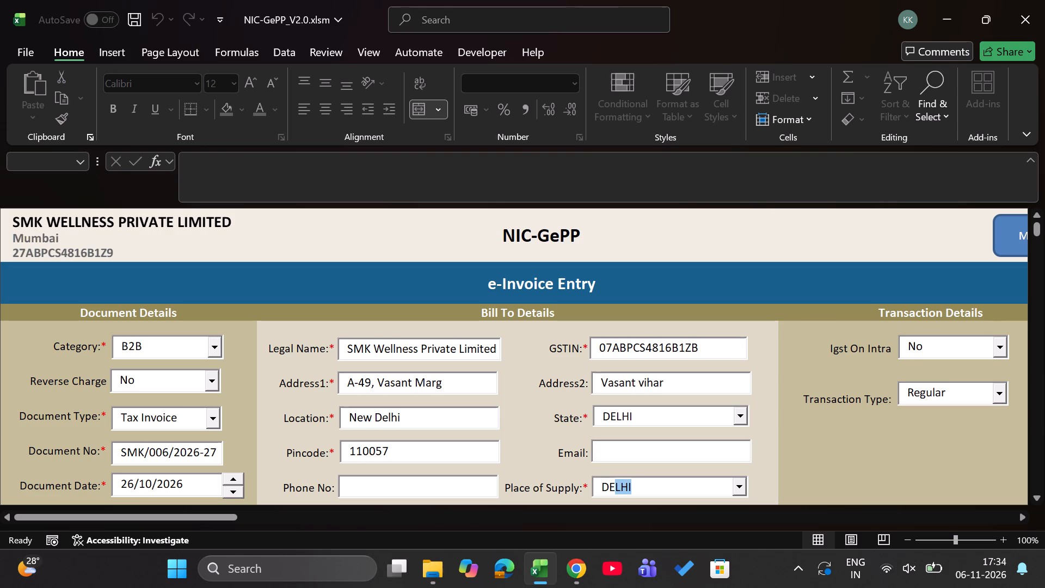
{"action": "left_click", "coordinate": [779, 467]}
{"action": "scroll", "coordinate": [779, 467], "scroll_direction": "left", "scroll_amount": 2}
{"action": "scroll", "coordinate": [694, 450], "scroll_direction": "down", "scroll_amount": 1}
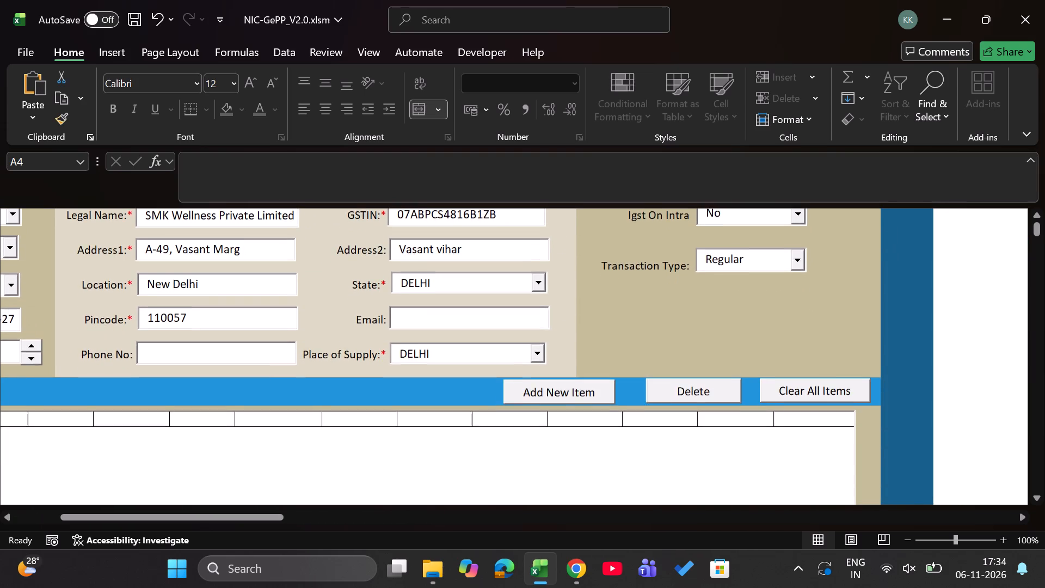
Start a new item entry in the invoice's Item Details and set its Sl No to 1.
{"action": "scroll", "coordinate": [694, 450], "scroll_direction": "down", "scroll_amount": 1}
{"action": "left_click", "coordinate": [671, 391]}
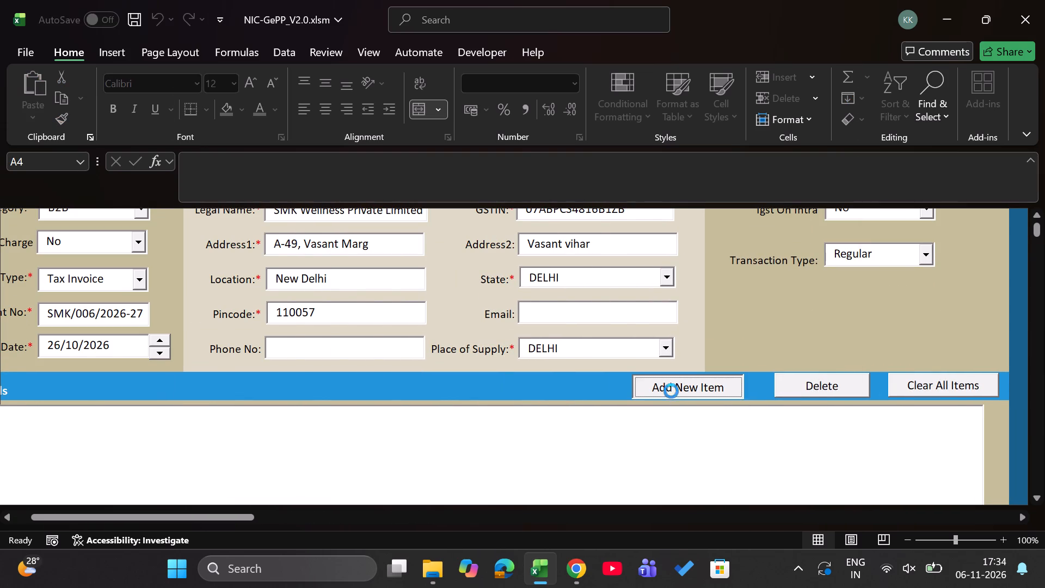
{"action": "key", "text": "2"}
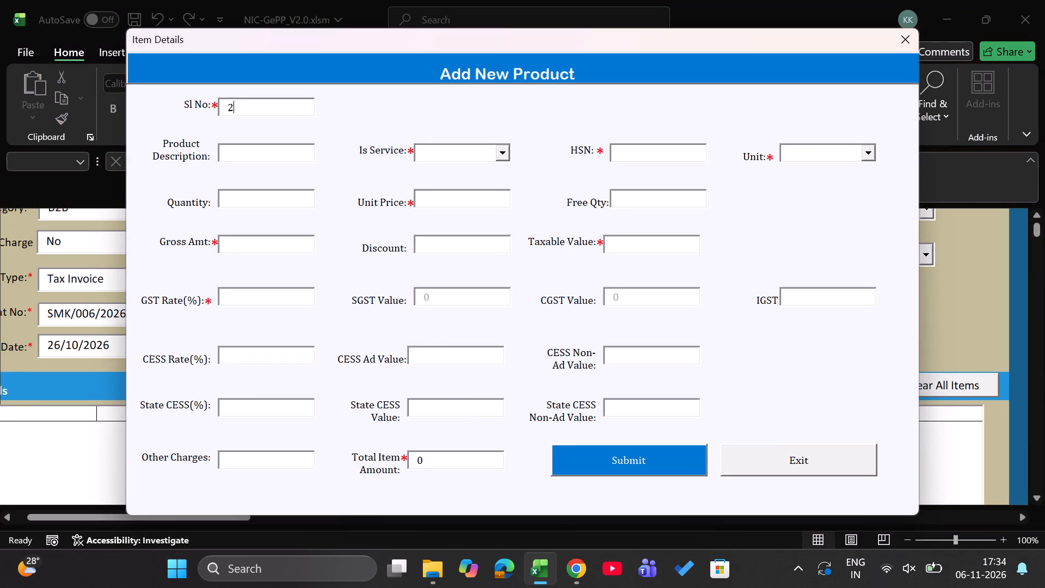
{"action": "key", "text": "BackSpace"}
{"action": "key", "text": "1"}
Copy the product description SPA BED (MODEL INF-IMM-C01) from the SMK/006/2026-27 invoice PDF into the new item.
{"action": "left_click", "coordinate": [265, 147]}
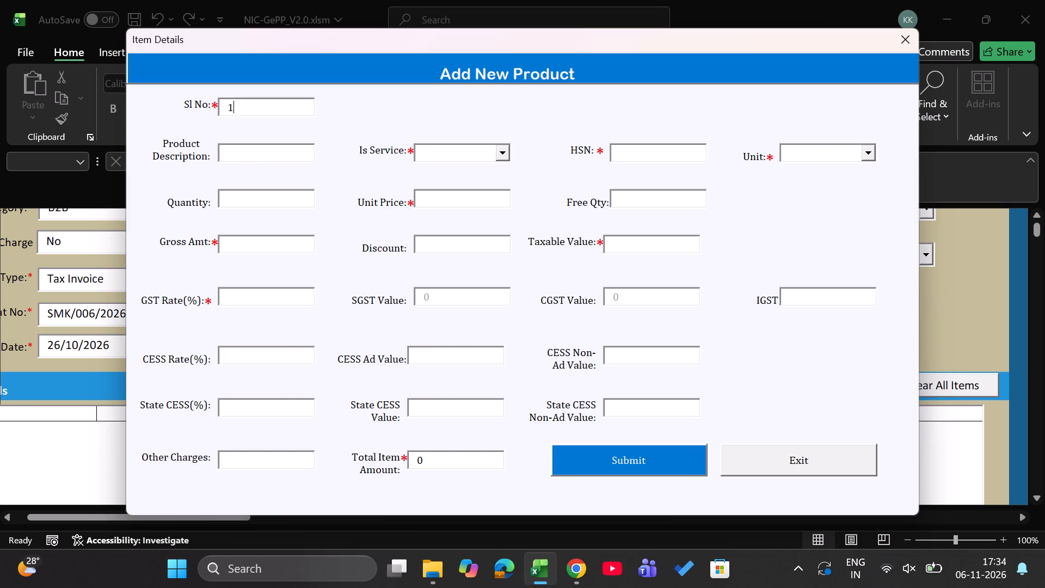
{"action": "key", "text": "alt+Tab"}
{"action": "key", "text": "alt+Tab"}
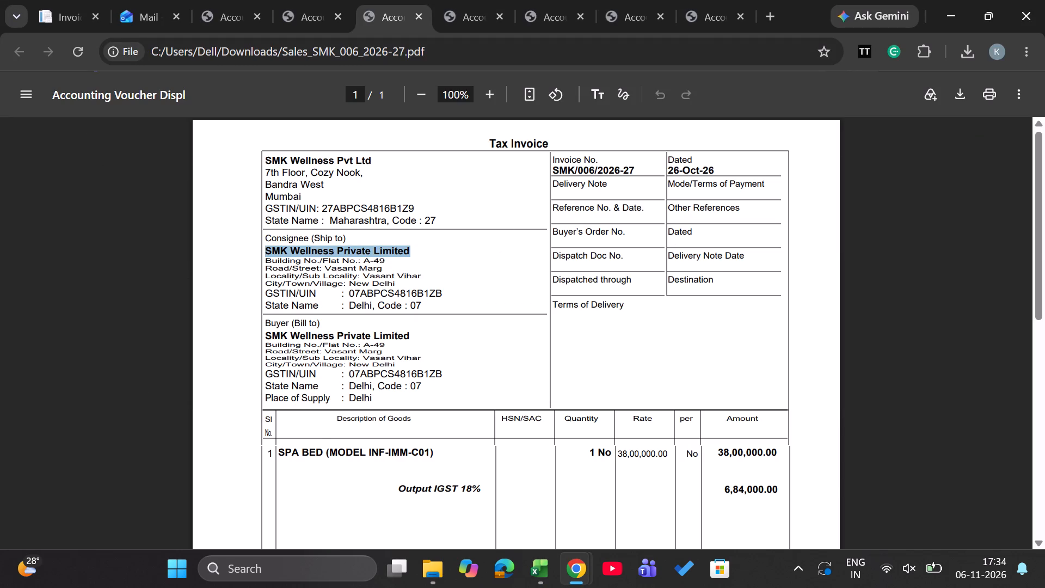
{"action": "left_click_drag", "start_coordinate": [280, 450], "coordinate": [444, 458]}
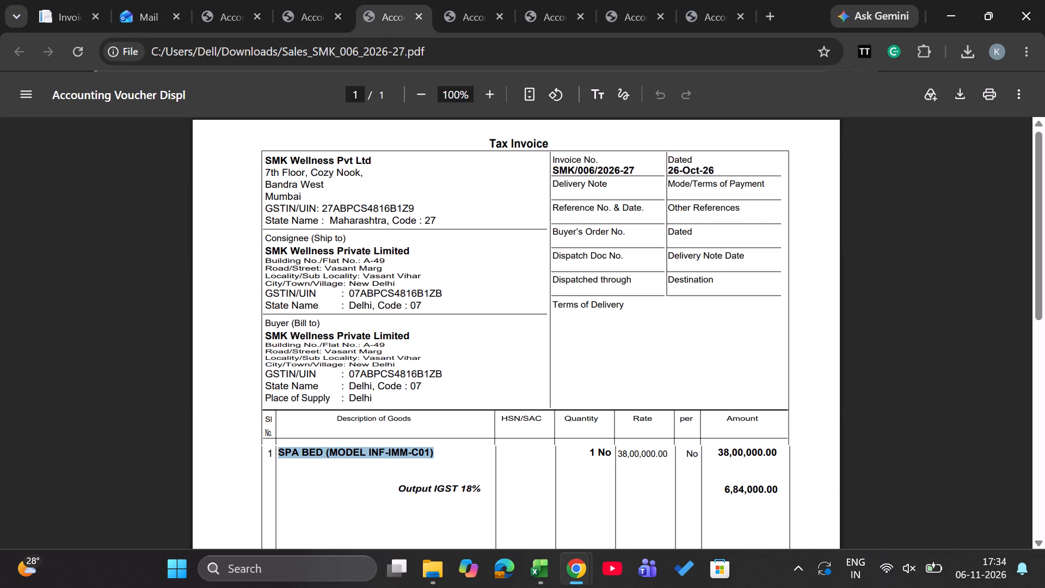
{"action": "key", "text": "ctrl+c"}
{"action": "key", "text": "alt+Tab"}
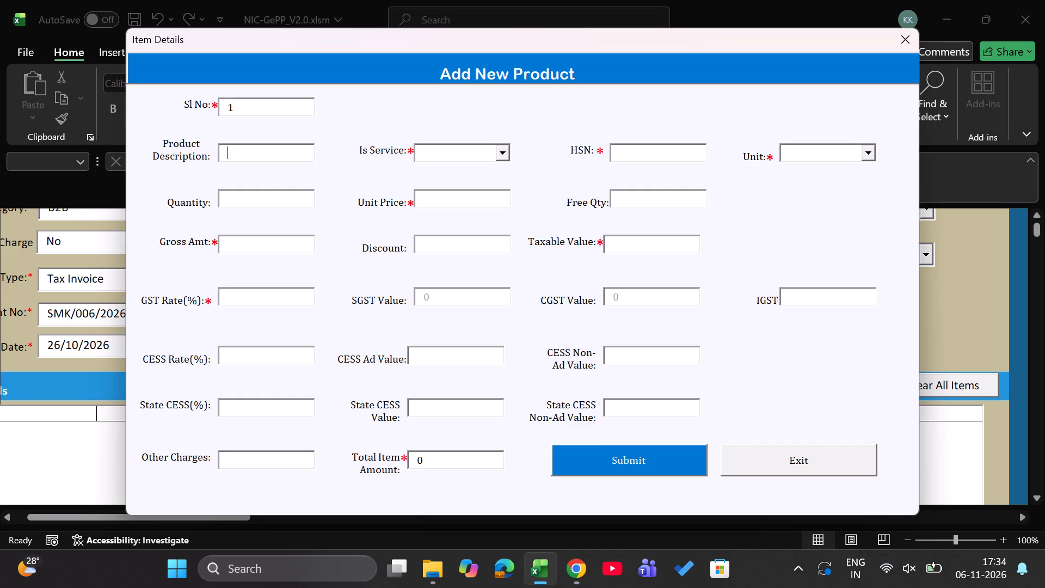
{"action": "key", "text": "ctrl+v"}
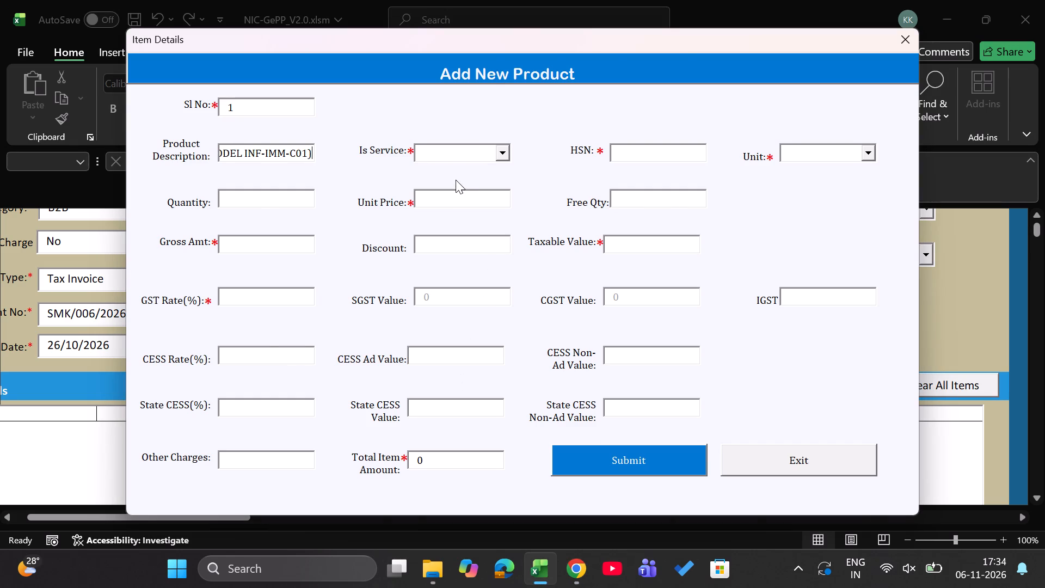
Set the new item's Is Service option to No.
{"action": "key", "text": "alt+Tab"}
{"action": "key", "text": "alt+Tab"}
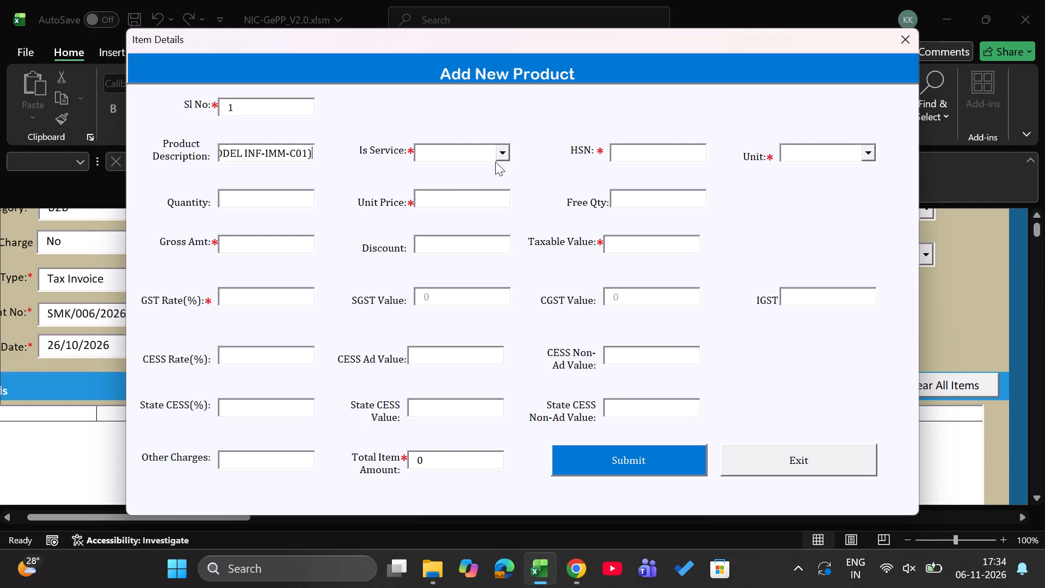
{"action": "left_click", "coordinate": [500, 151]}
{"action": "left_click", "coordinate": [475, 181]}
Copy HSN 95069190 for the same spa bed model from X-Alteon Technologies invoice 30/2026/27 into the item's HSN.
{"action": "left_click", "coordinate": [657, 151]}
{"action": "key", "text": "alt+Tab"}
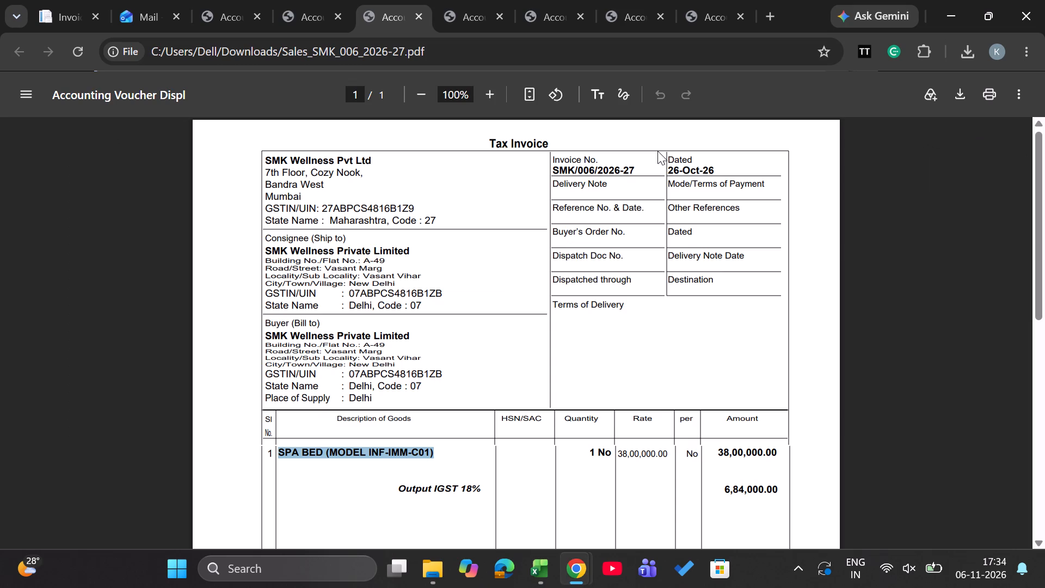
{"action": "key", "text": "ctrl+Page_Up"}
{"action": "key", "text": "ctrl+Page_Down"}
{"action": "key", "text": "ctrl+Page_Down"}
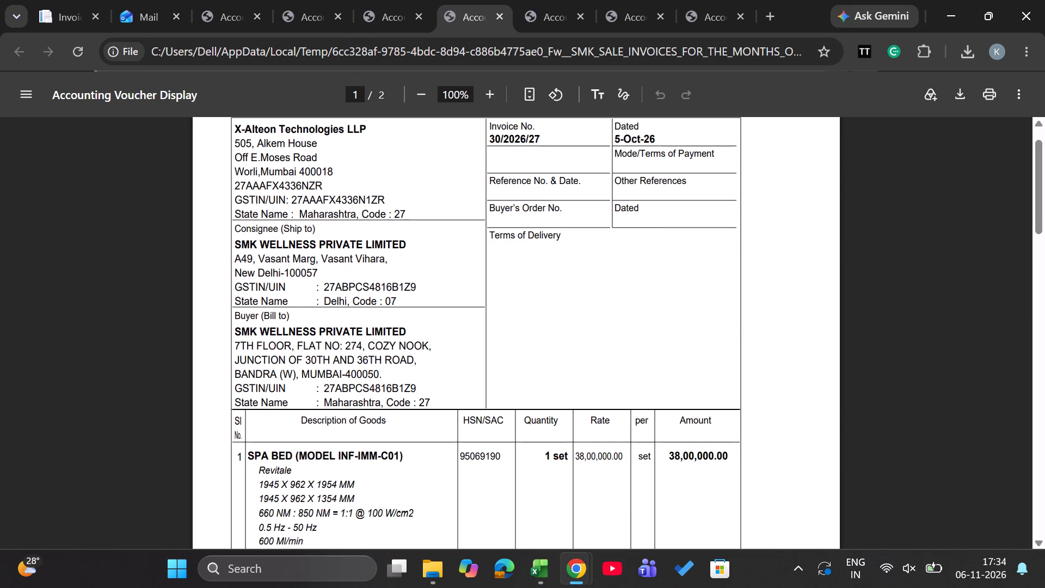
{"action": "key", "text": "ctrl+Page_Down"}
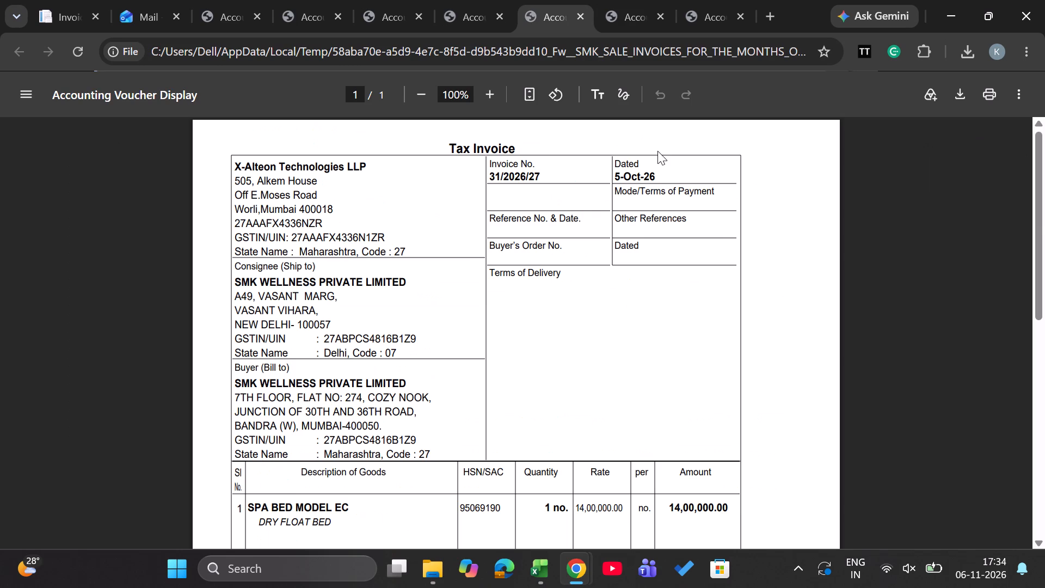
{"action": "key", "text": "ctrl+Page_Down"}
{"action": "key", "text": "ctrl+Page_Up"}
{"action": "key", "text": "ctrl+Page_Up"}
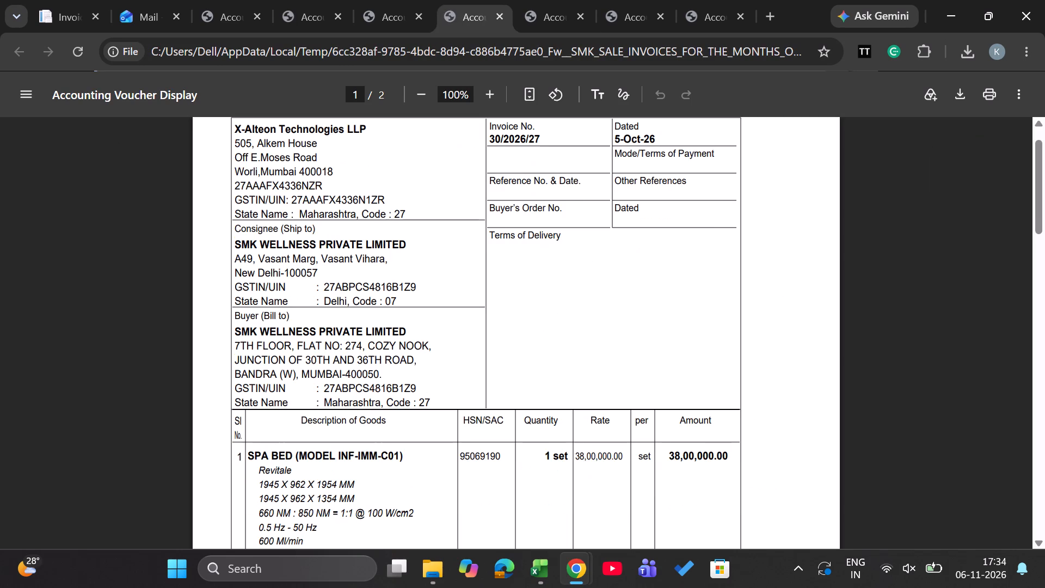
{"action": "left_click_drag", "start_coordinate": [460, 456], "coordinate": [505, 462]}
{"action": "key", "text": "ctrl+c"}
{"action": "key", "text": "alt+Tab"}
{"action": "key", "text": "ctrl+v"}
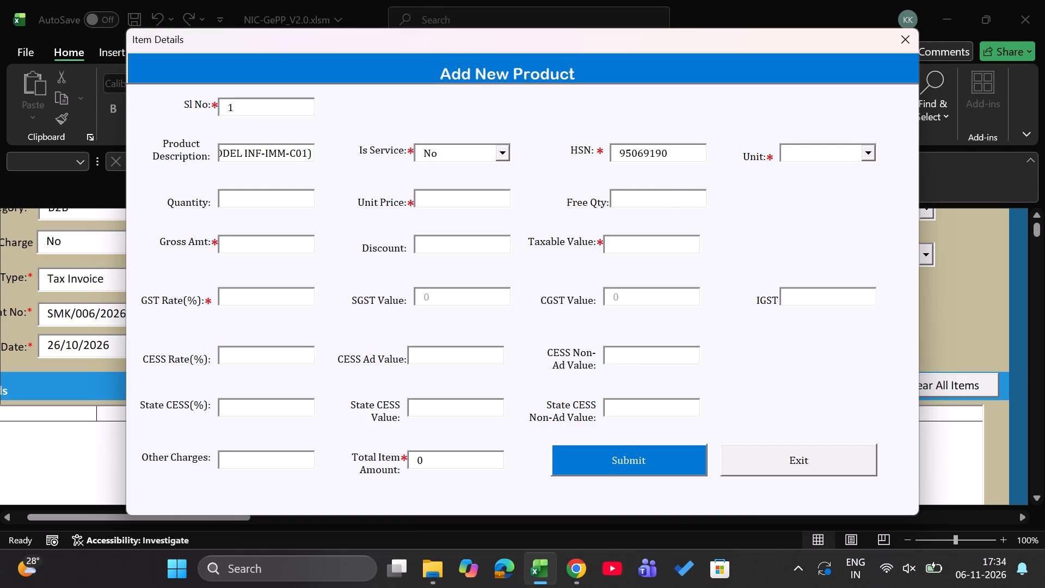
{"action": "key", "text": "Left"}
{"action": "key", "text": "Left"}
{"action": "key", "text": "Left"}
{"action": "key", "text": "Left"}
{"action": "key", "text": "Left"}
{"action": "key", "text": "Left"}
{"action": "key", "text": "Left"}
{"action": "key", "text": "Left"}
{"action": "key", "text": "Left"}
{"action": "key", "text": "Left"}
{"action": "key", "text": "Left"}
{"action": "key", "text": "Left"}
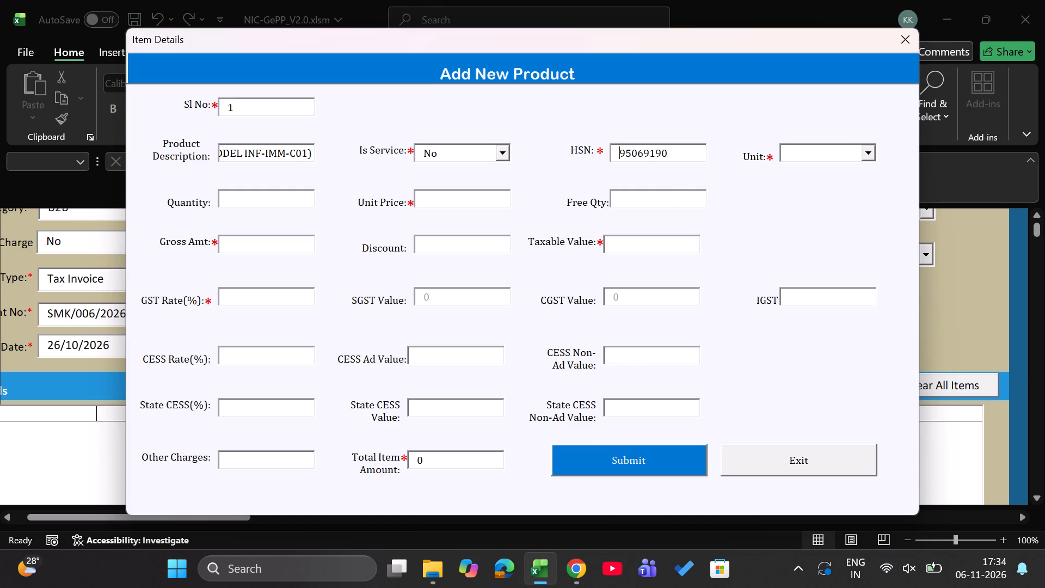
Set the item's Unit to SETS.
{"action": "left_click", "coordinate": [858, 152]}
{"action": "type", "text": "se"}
Set the item's Quantity to 1.
{"action": "left_click", "coordinate": [267, 201]}
{"action": "key", "text": "1"}
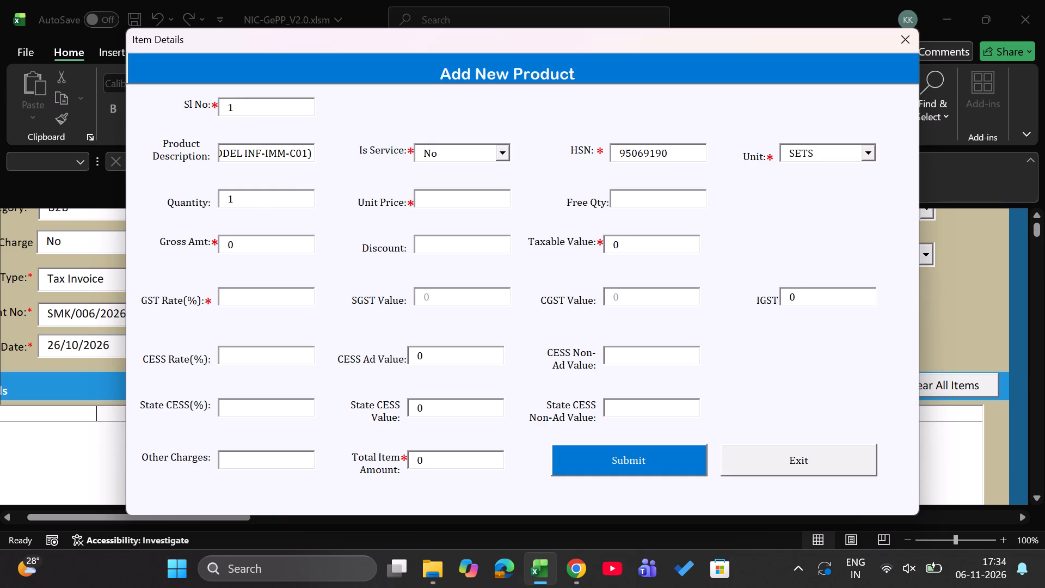
Check the unit on the SMK/006/2026-27 invoice PDF and change the item's Unit to NUMBERS.
{"action": "left_click", "coordinate": [445, 195]}
{"action": "key", "text": "alt+Tab"}
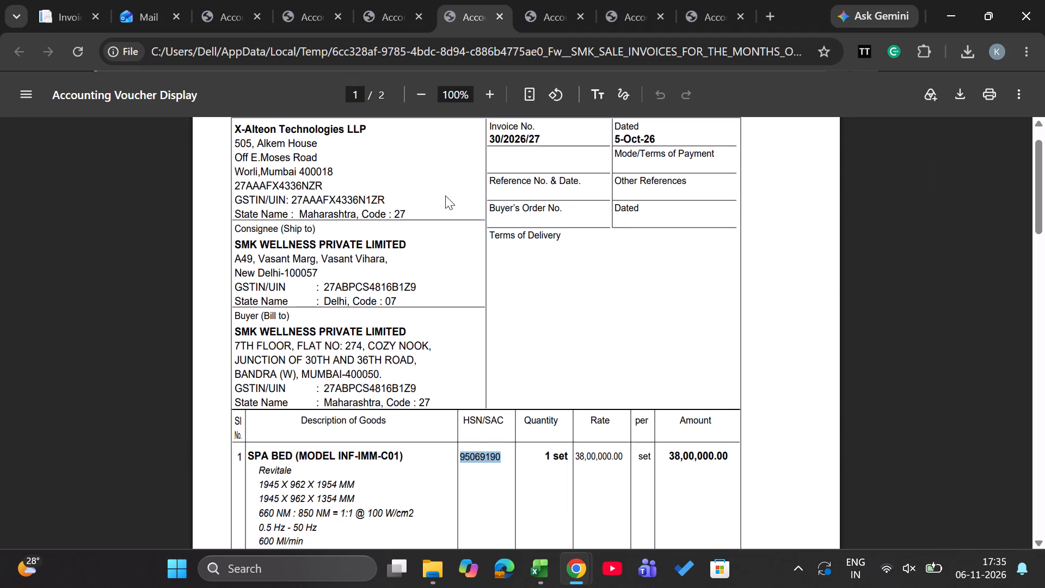
{"action": "key", "text": "ctrl+Page_Up"}
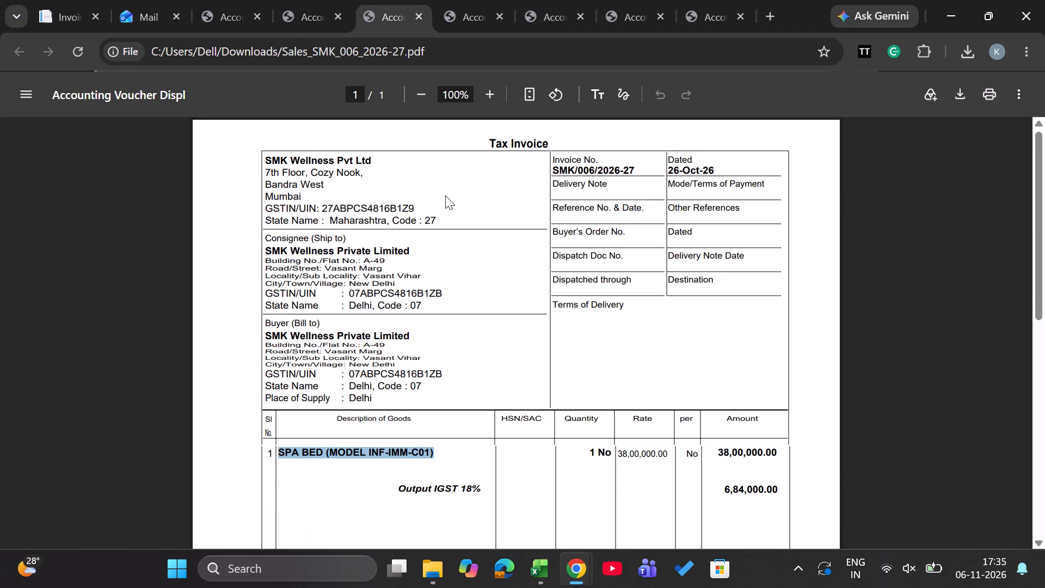
{"action": "key", "text": "ctrl+Page_Up"}
{"action": "key", "text": "ctrl+Page_Down"}
{"action": "key", "text": "Tab"}
{"action": "key", "text": "alt+Tab"}
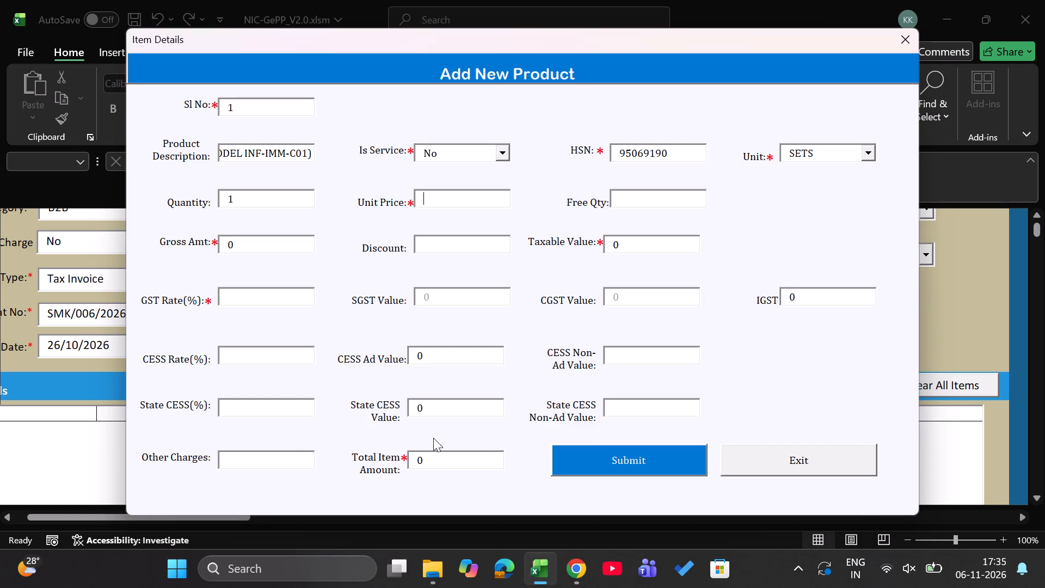
{"action": "left_click", "coordinate": [822, 151]}
{"action": "key", "text": "BackSpace"}
{"action": "key", "text": "BackSpace"}
{"action": "key", "text": "BackSpace"}
{"action": "key", "text": "BackSpace"}
{"action": "key", "text": "BackSpace"}
{"action": "key", "text": "n"}
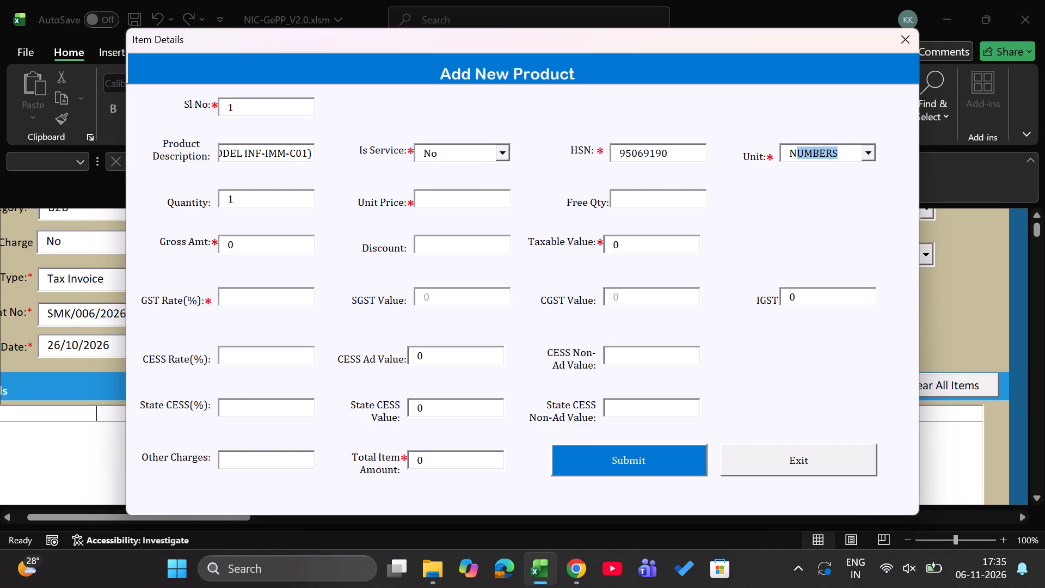
Enter the invoice rate of 3800000 as the item's Unit Price.
{"action": "left_click", "coordinate": [447, 198]}
{"action": "key", "text": "alt+Tab"}
{"action": "key", "text": "alt+Tab"}
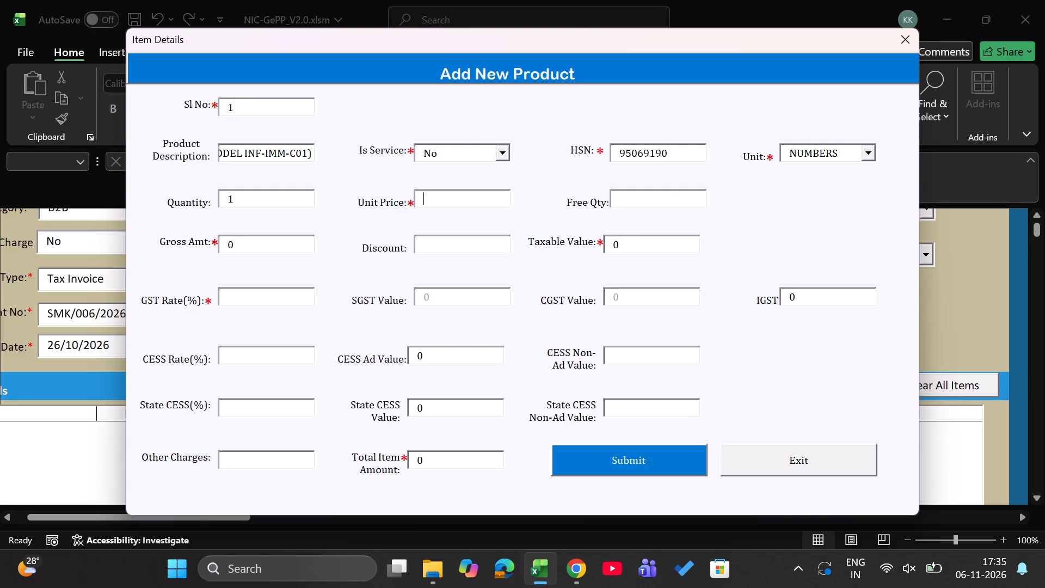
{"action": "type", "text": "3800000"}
{"action": "left_click", "coordinate": [745, 210]}
Set the item's GST Rate to 18 percent, as on the invoice PDF.
{"action": "key", "text": "alt+Tab"}
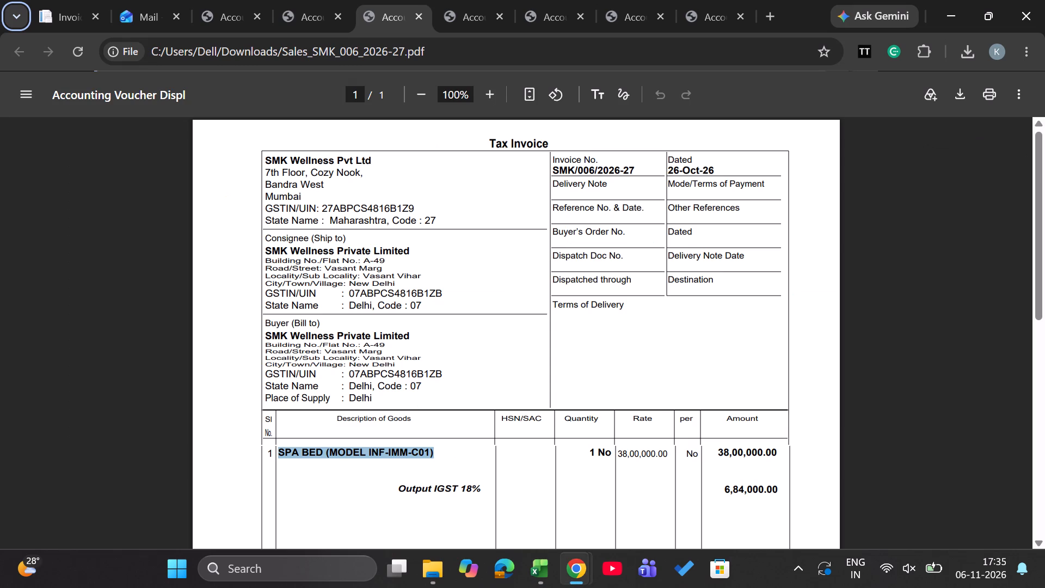
{"action": "key", "text": "alt+Tab"}
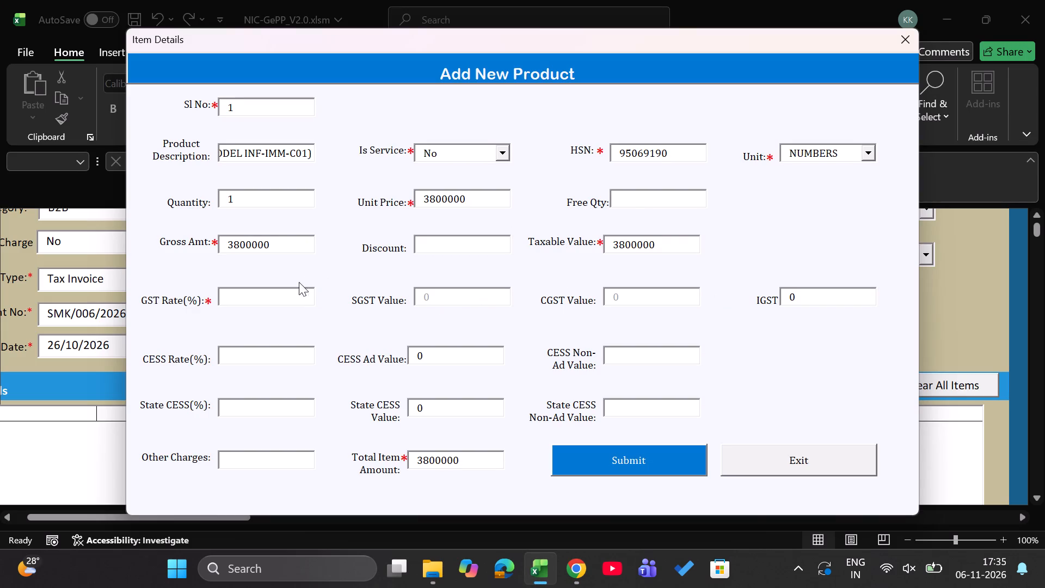
{"action": "left_click", "coordinate": [274, 291]}
{"action": "type", "text": "18"}
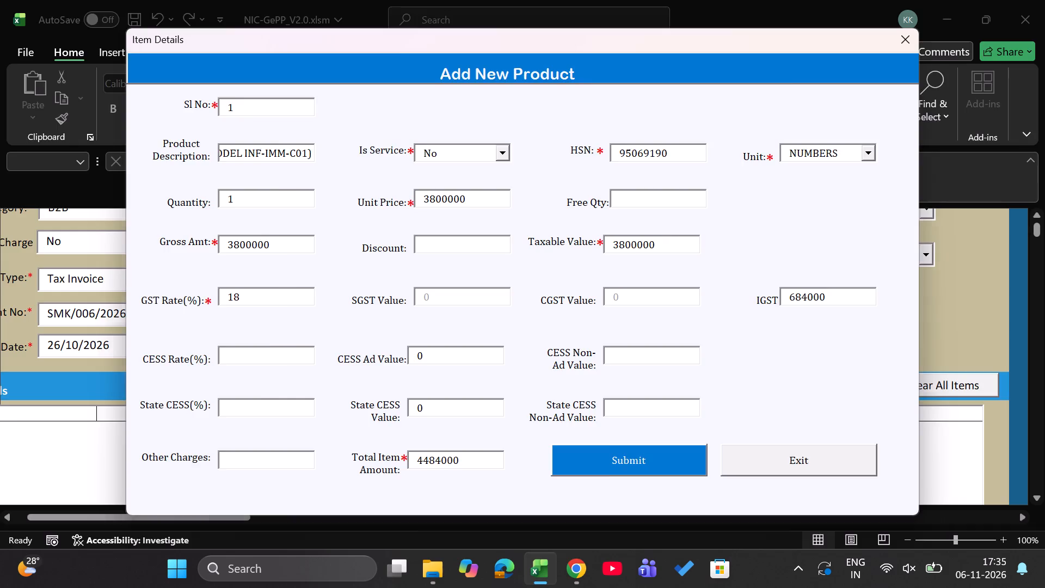
Compare the item amounts with the invoice PDF and submit the new item.
{"action": "key", "text": "alt+Tab"}
{"action": "scroll", "coordinate": [409, 364], "scroll_direction": "down", "scroll_amount": 2}
{"action": "key", "text": "alt+Tab"}
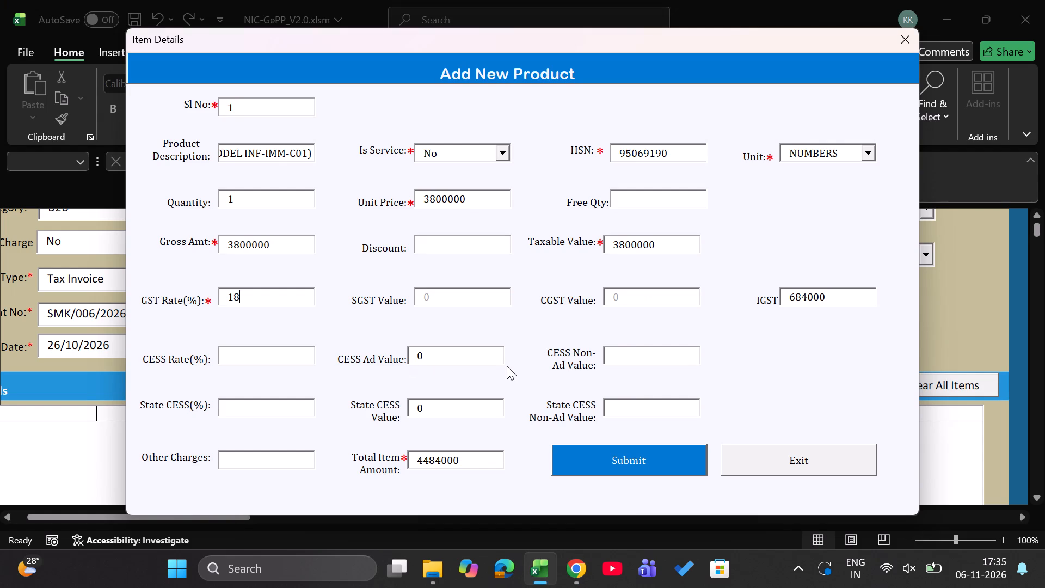
{"action": "left_click", "coordinate": [595, 451]}
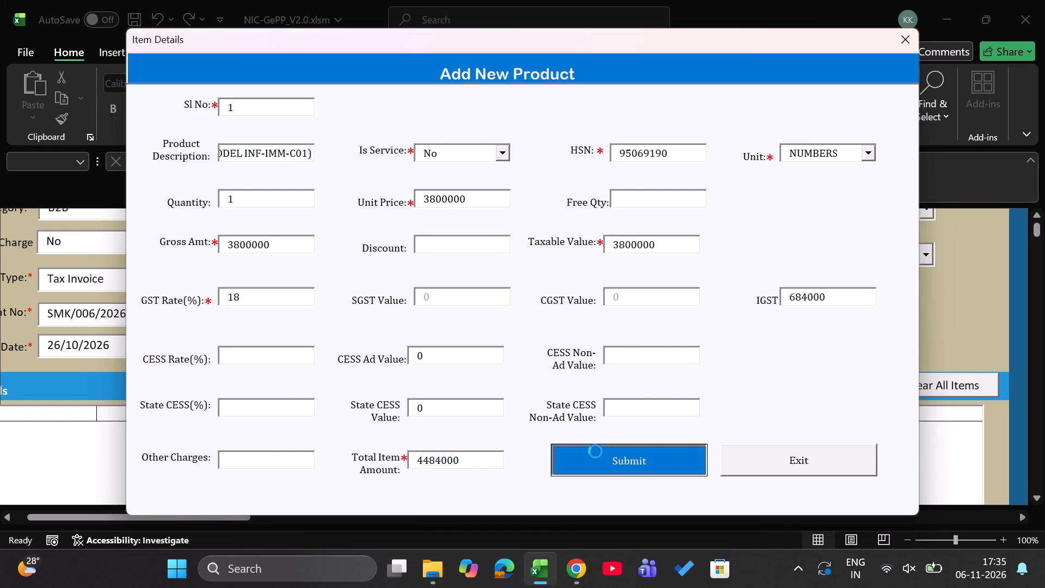
Check the item totals, submit the SMK/006/2026-27 e-invoice, confirm its preview and choose to continue with another entry.
{"action": "scroll", "coordinate": [503, 441], "scroll_direction": "right", "scroll_amount": 1}
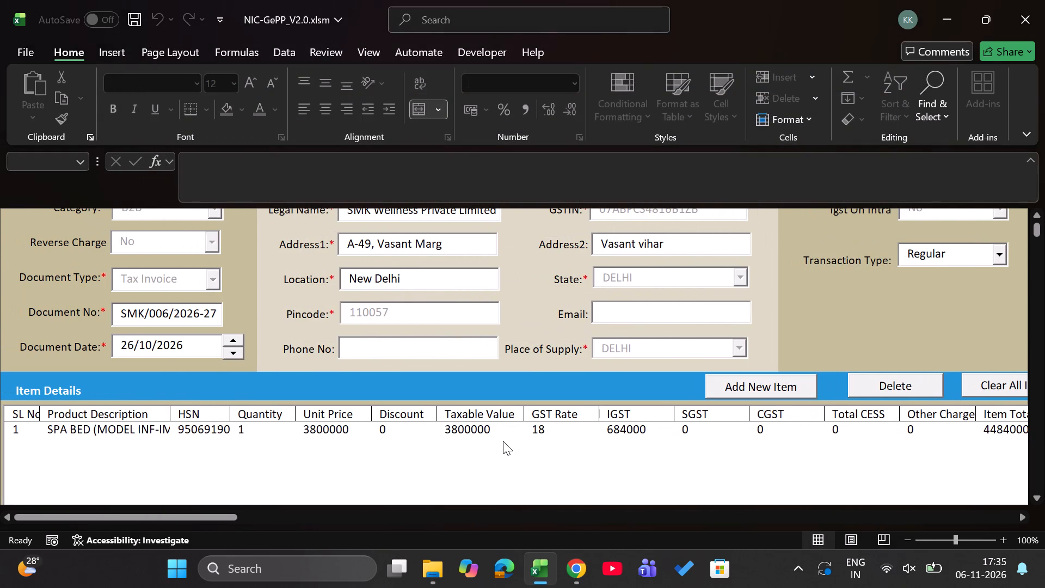
{"action": "scroll", "coordinate": [503, 441], "scroll_direction": "down", "scroll_amount": 2}
{"action": "scroll", "coordinate": [909, 311], "scroll_direction": "down", "scroll_amount": 3}
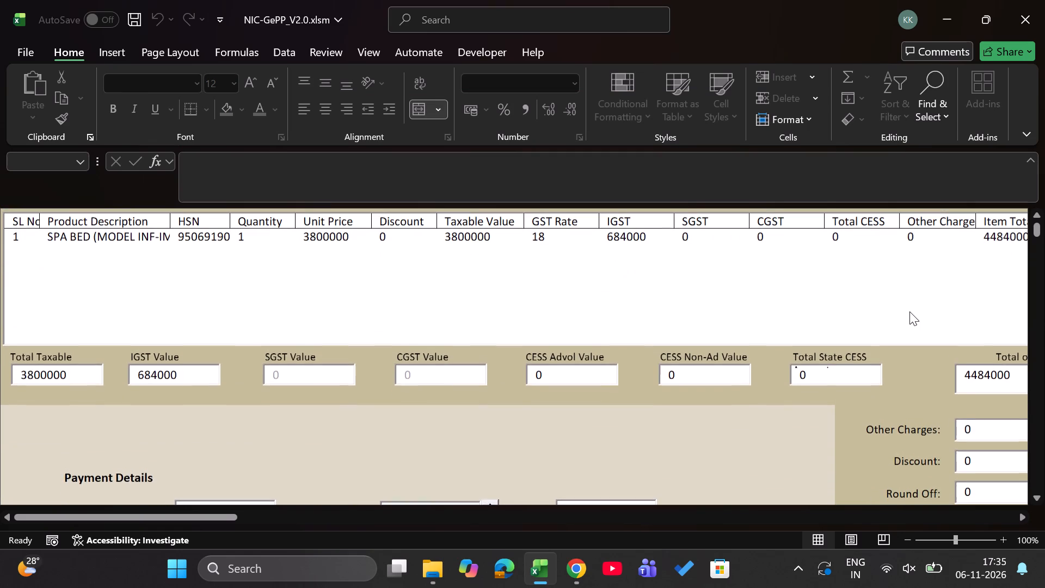
{"action": "scroll", "coordinate": [909, 311], "scroll_direction": "left", "scroll_amount": 5}
{"action": "scroll", "coordinate": [909, 311], "scroll_direction": "right", "scroll_amount": 1}
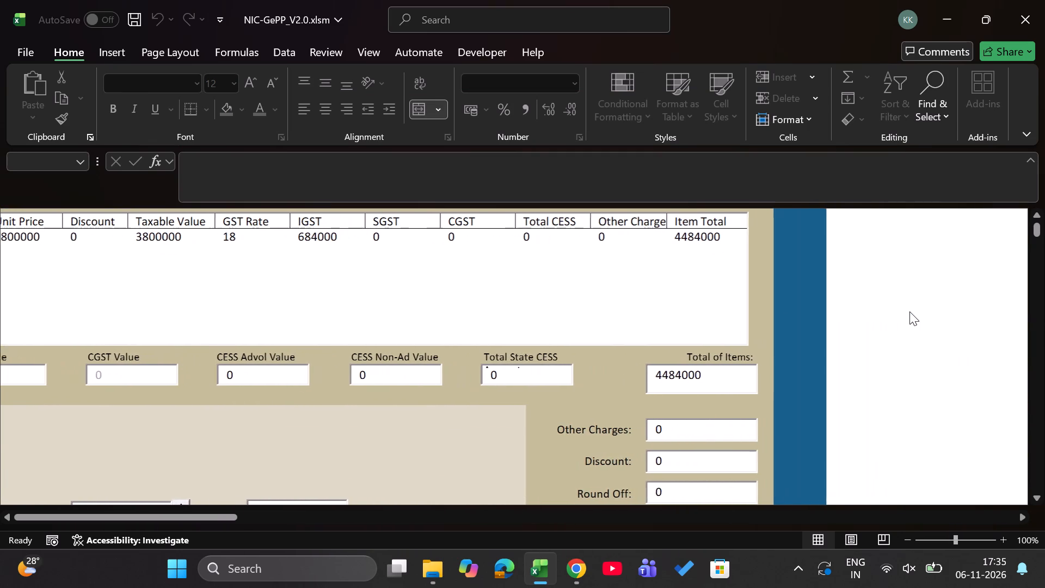
{"action": "scroll", "coordinate": [909, 311], "scroll_direction": "right", "scroll_amount": 1}
{"action": "scroll", "coordinate": [909, 311], "scroll_direction": "down", "scroll_amount": 2}
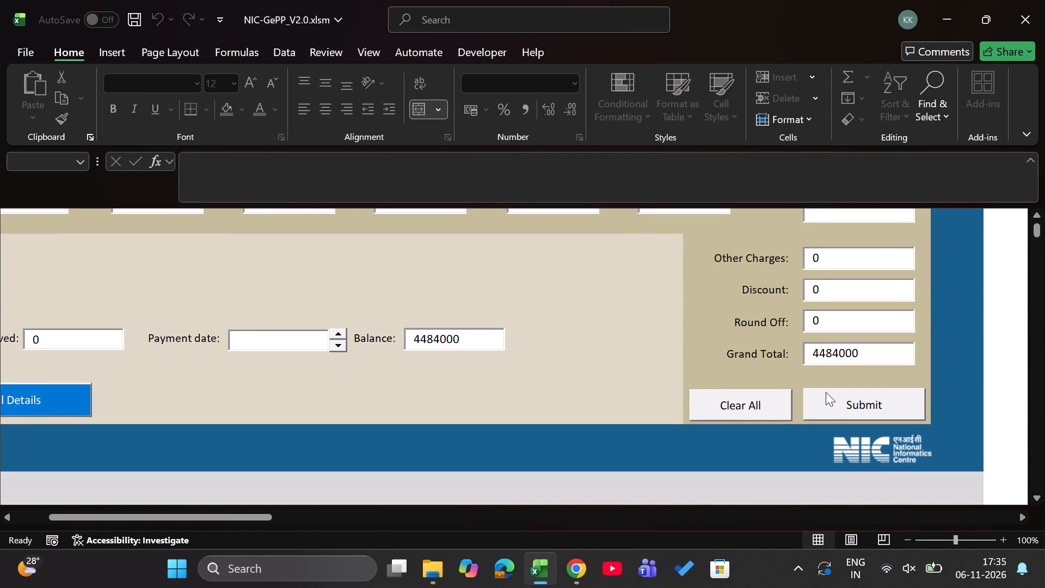
{"action": "left_click", "coordinate": [830, 401]}
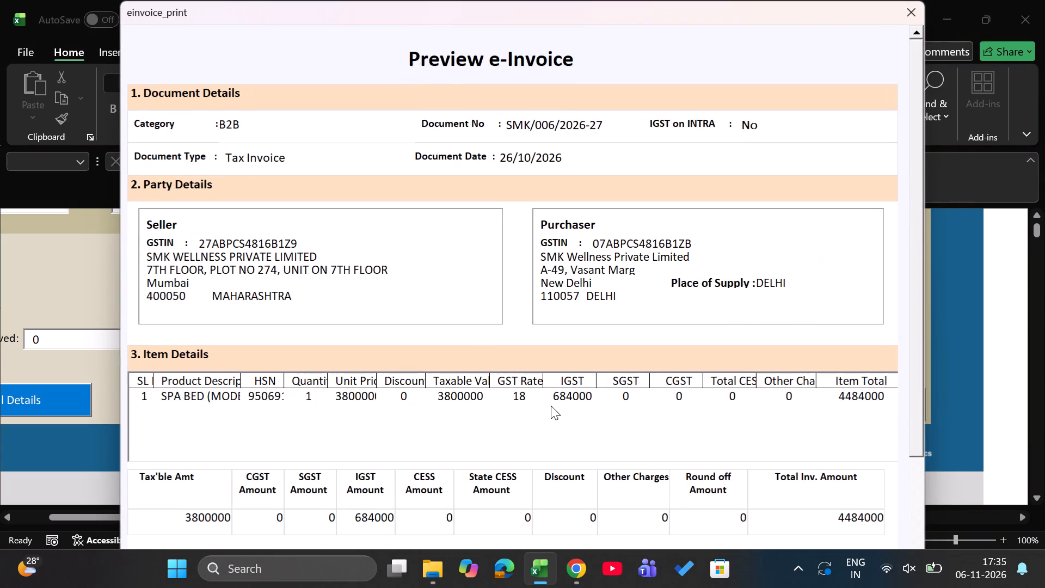
{"action": "scroll", "coordinate": [551, 406], "scroll_direction": "down", "scroll_amount": 7}
{"action": "left_click_drag", "start_coordinate": [918, 308], "coordinate": [920, 396]}
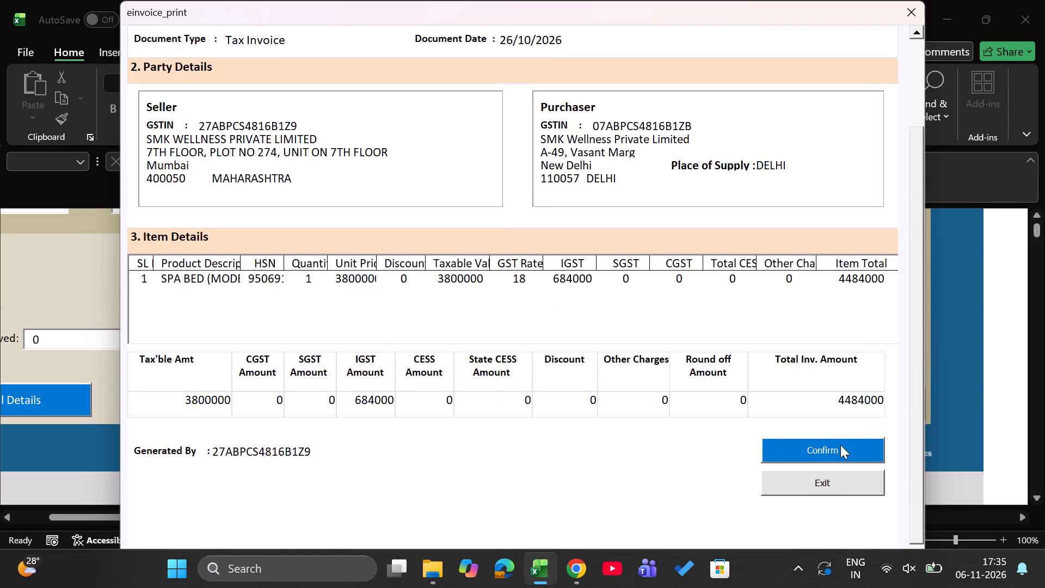
{"action": "left_click", "coordinate": [840, 446]}
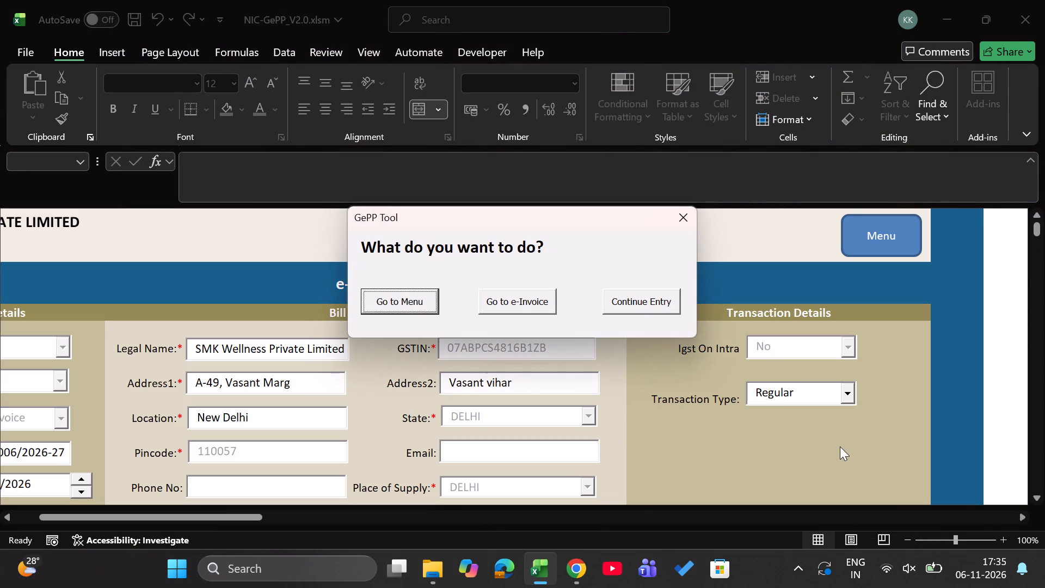
{"action": "left_click", "coordinate": [637, 303]}
Switch to Chrome and return the e-Invoice portal from the bulk upload page to its main dashboard.
{"action": "key", "text": "alt+Tab"}
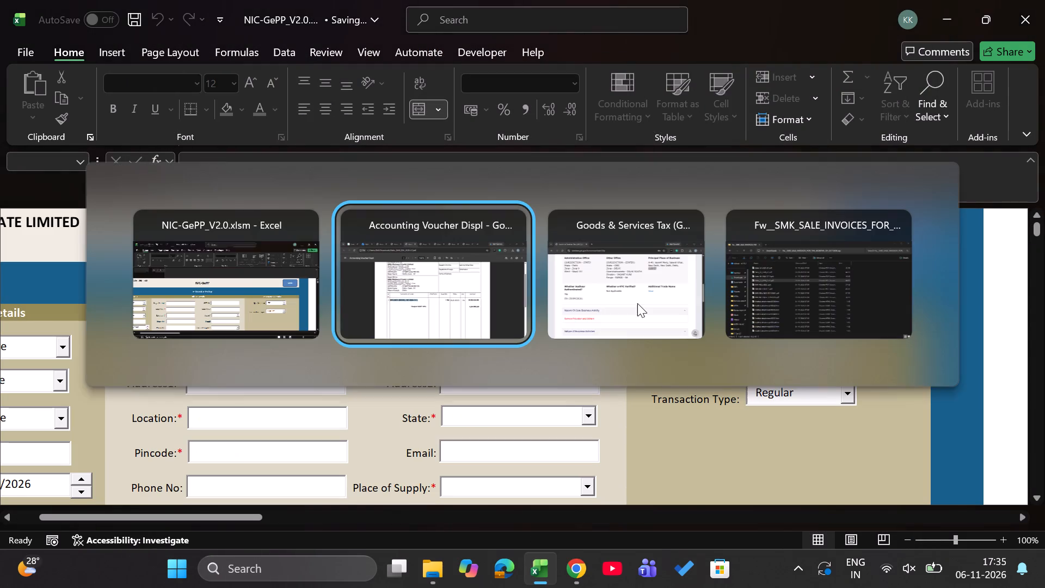
{"action": "key", "text": "ctrl+Page_Down"}
{"action": "key", "text": "ctrl+Page_Down"}
{"action": "key", "text": "ctrl+Page_Down"}
{"action": "key", "text": "ctrl+Page_Down"}
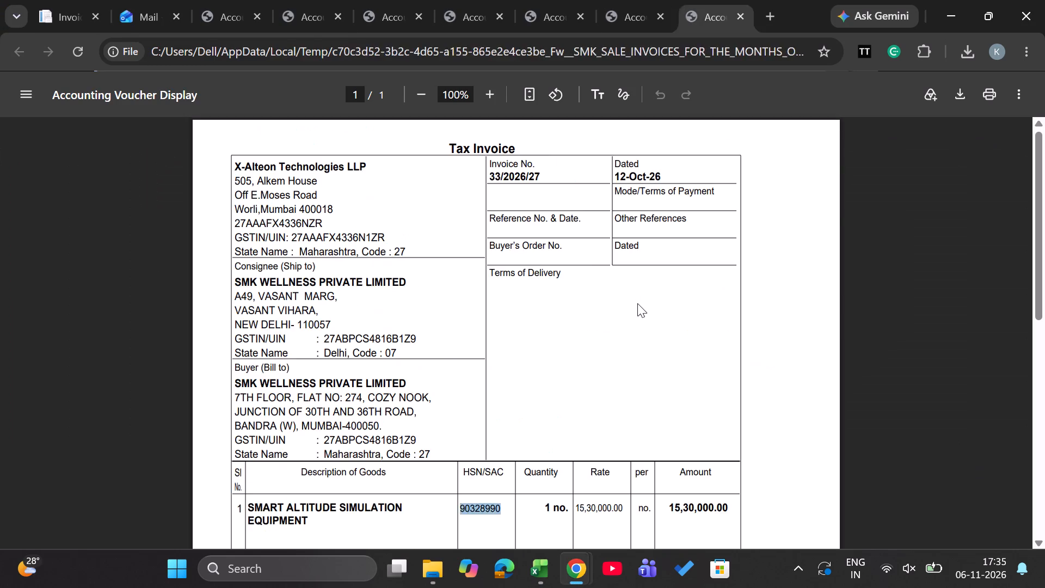
{"action": "key", "text": "ctrl+Page_Down"}
{"action": "scroll", "coordinate": [383, 375], "scroll_direction": "down", "scroll_amount": 3}
{"action": "scroll", "coordinate": [383, 375], "scroll_direction": "up", "scroll_amount": 4}
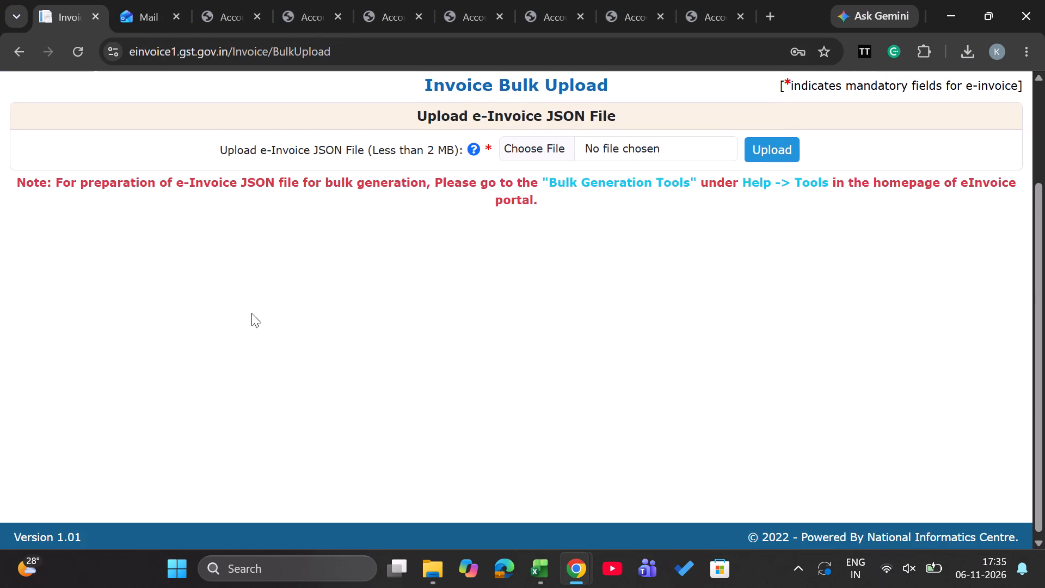
{"action": "left_click", "coordinate": [23, 167]}
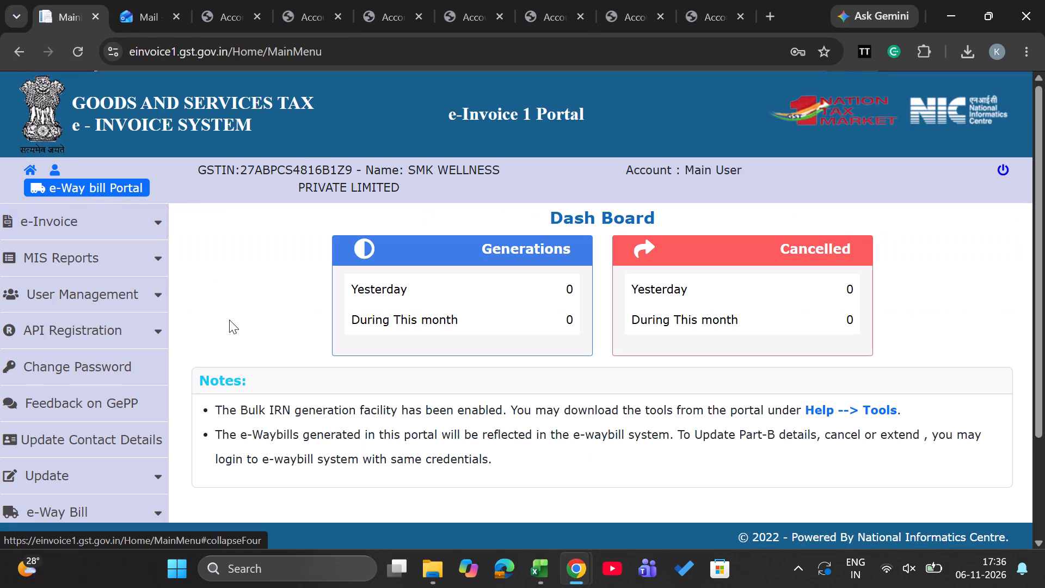
In the Excel e-Invoice Entry form, set Category to B2B, Reverse Charge to No and Document Type to Tax Invoice.
{"action": "key", "text": "alt+Tab"}
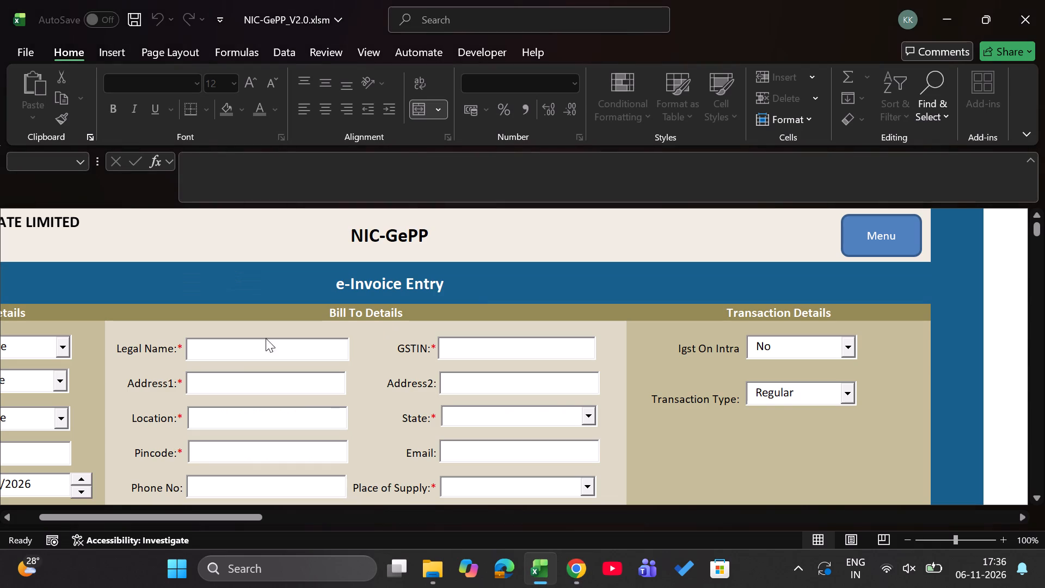
{"action": "scroll", "coordinate": [288, 366], "scroll_direction": "right", "scroll_amount": 2}
{"action": "left_click", "coordinate": [217, 348]}
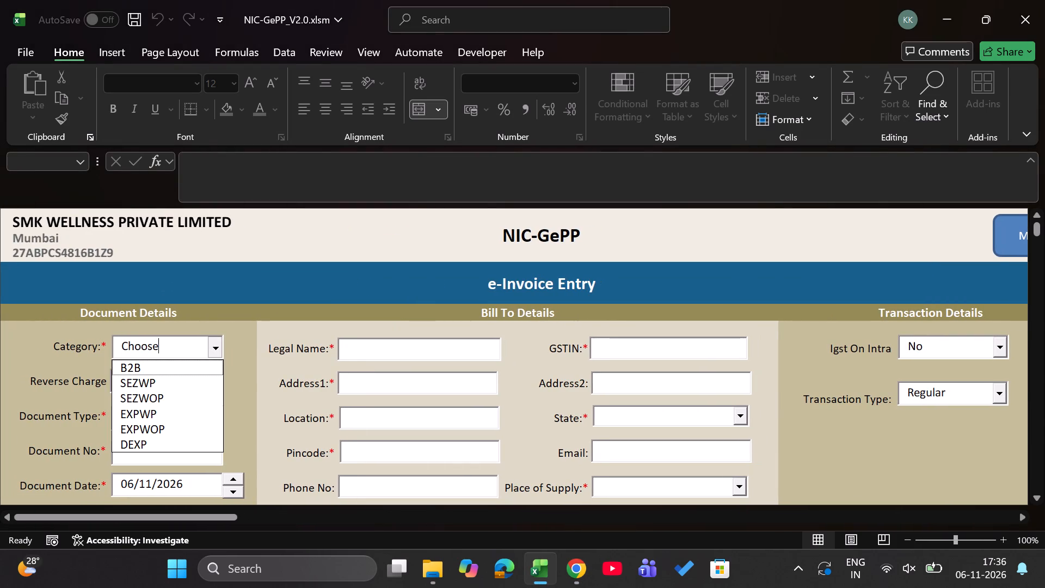
{"action": "left_click", "coordinate": [185, 366]}
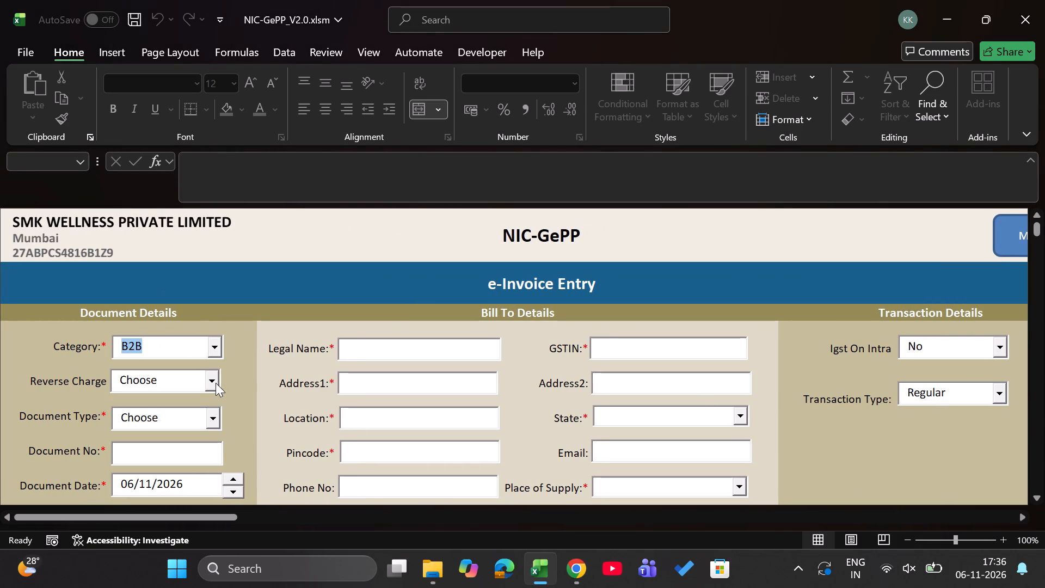
{"action": "left_click", "coordinate": [216, 382]}
{"action": "left_click", "coordinate": [194, 413]}
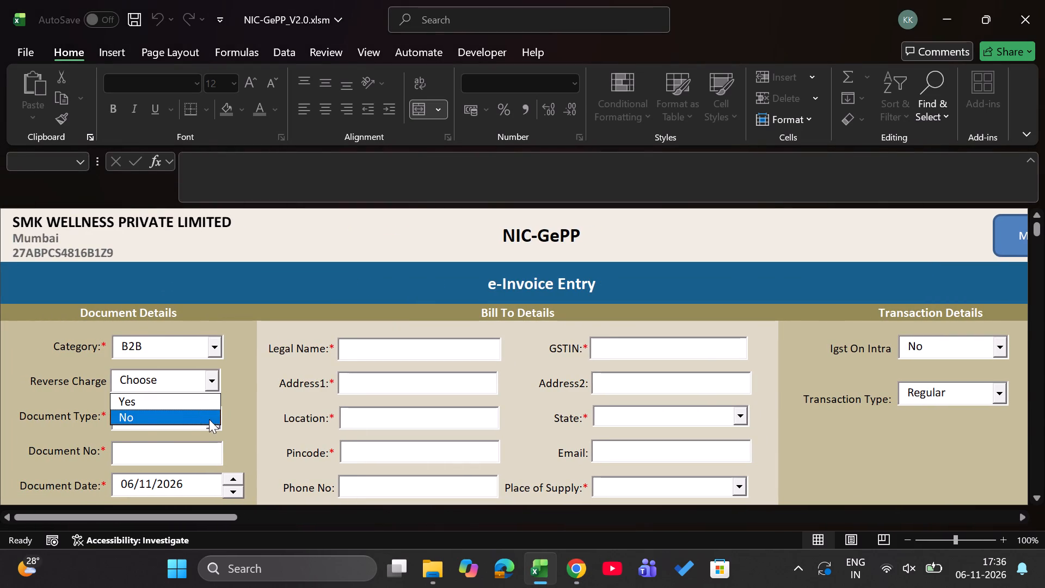
{"action": "left_click", "coordinate": [212, 418]}
{"action": "left_click", "coordinate": [195, 439]}
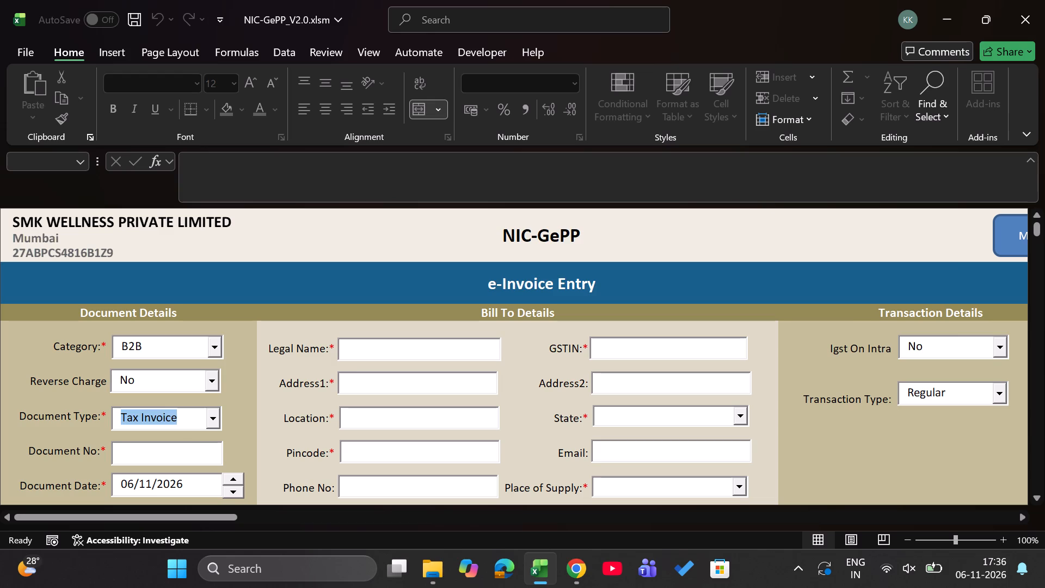
Look through the invoice PDFs in Chrome and close those for 33/2026/27, 30/2026/27 and SMK/006/2026-27.
{"action": "left_click", "coordinate": [182, 454]}
{"action": "key", "text": "alt+Tab"}
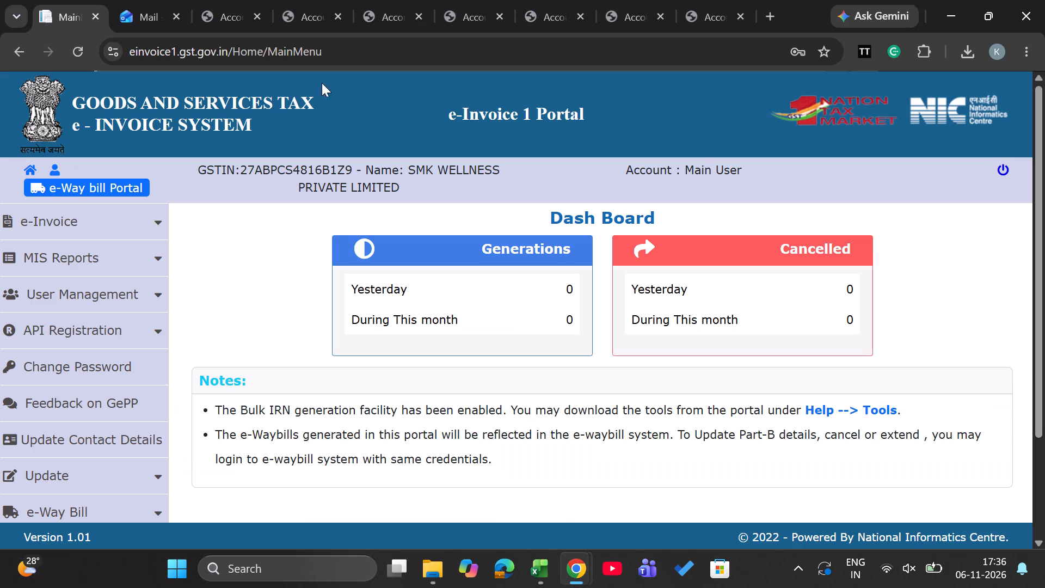
{"action": "left_click", "coordinate": [619, 2]}
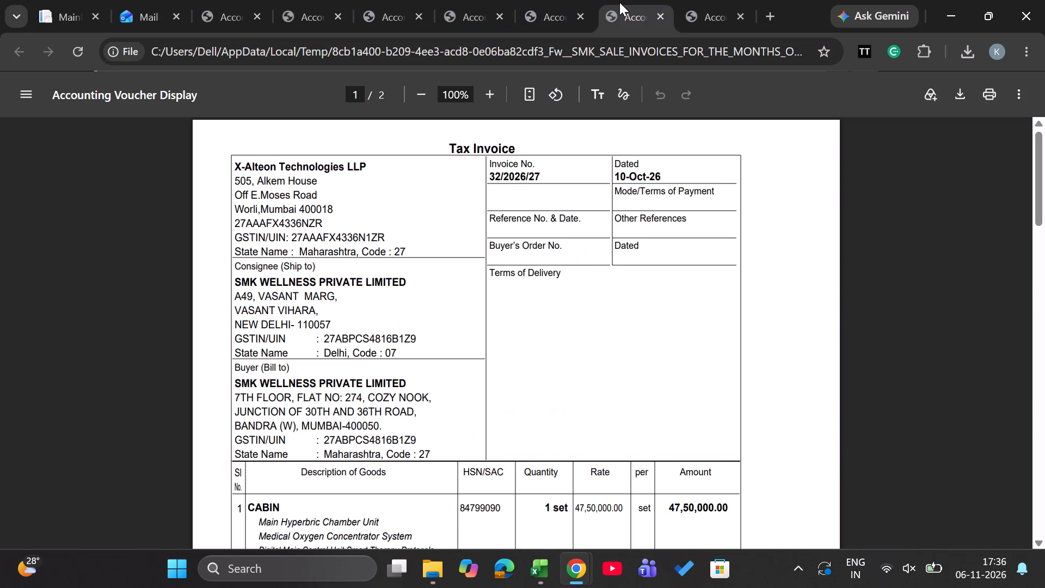
{"action": "key", "text": "ctrl+Page_Up"}
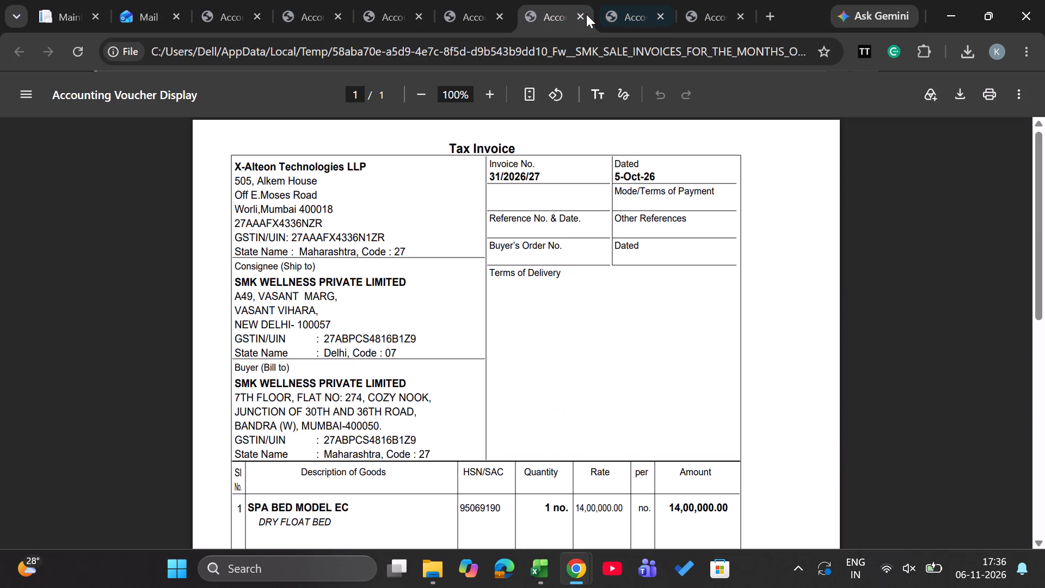
{"action": "key", "text": "ctrl+Page_Down"}
{"action": "key", "text": "ctrl+Page_Down"}
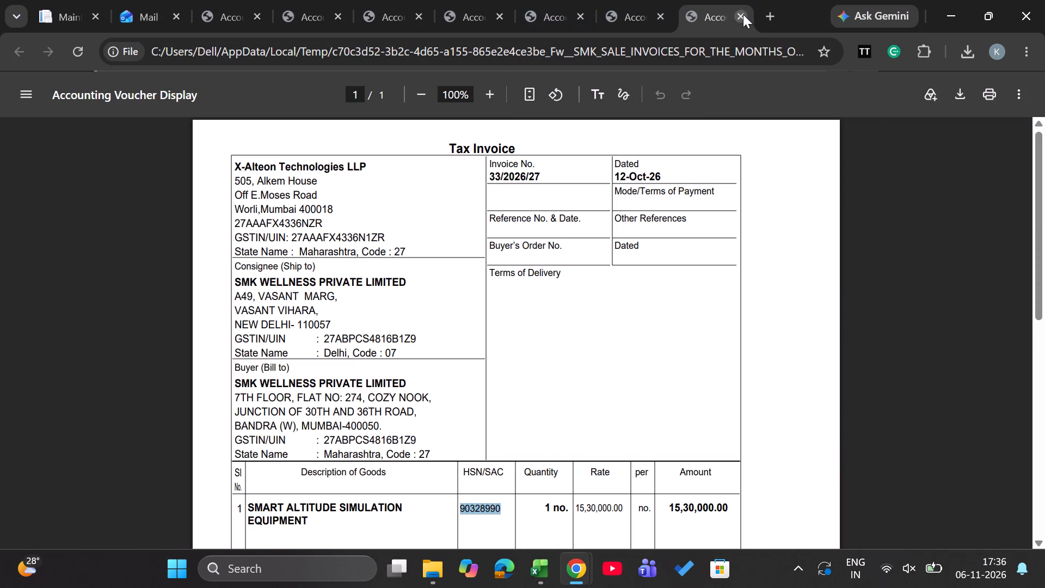
{"action": "left_click", "coordinate": [743, 15]}
{"action": "left_click_drag", "start_coordinate": [544, 0], "coordinate": [567, 16]}
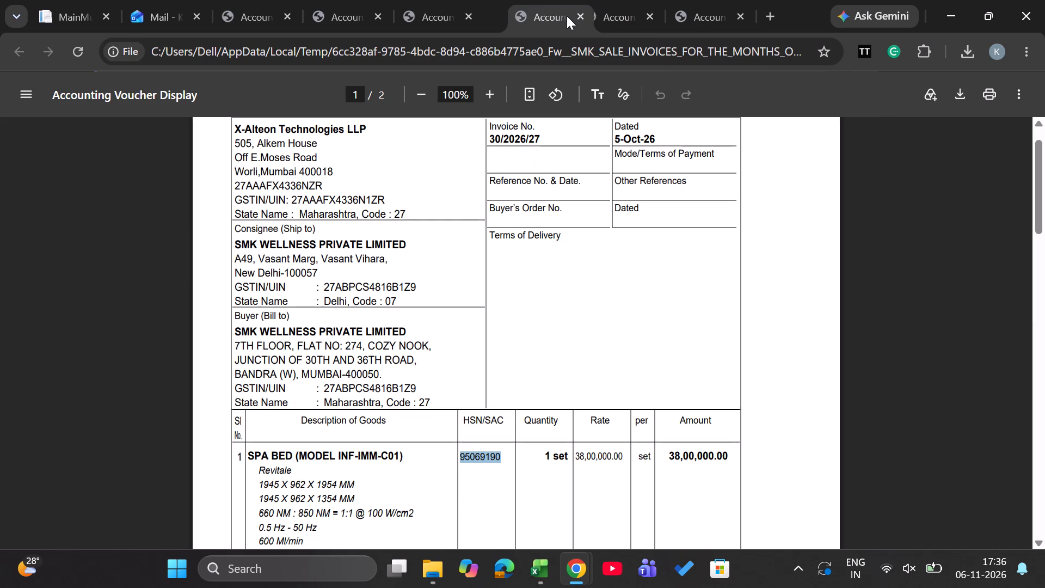
{"action": "left_click_drag", "start_coordinate": [567, 16], "coordinate": [568, 16]}
{"action": "left_click", "coordinate": [557, 16]}
{"action": "key", "text": "ctrl+Page_Up"}
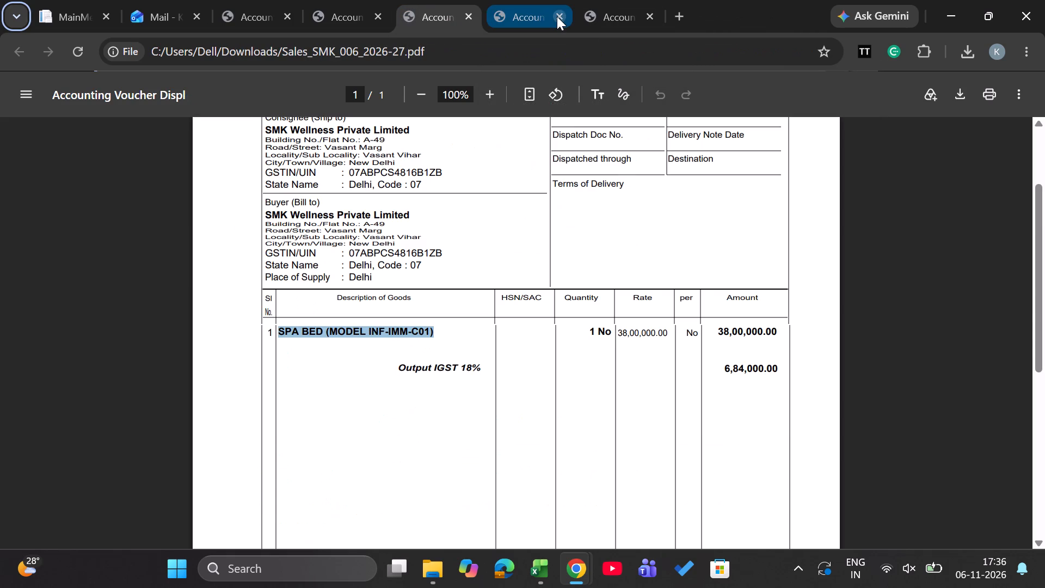
{"action": "left_click", "coordinate": [471, 13]}
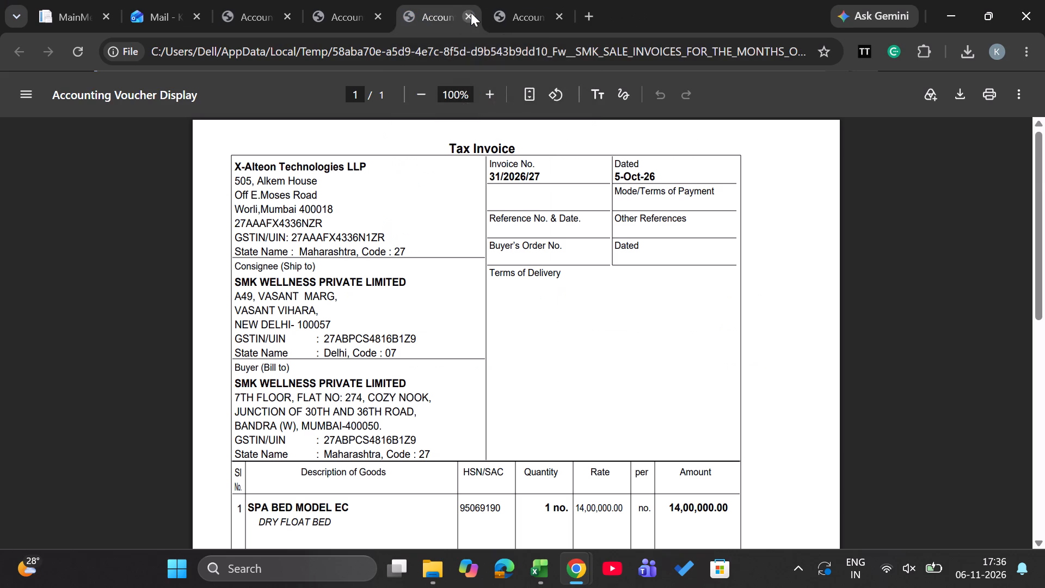
Copy invoice number SMK/007/2026-27 from its PDF and enter it as the Document No in the Excel form.
{"action": "key", "text": "ctrl+Page_Up"}
{"action": "key", "text": "ctrl+Page_Up"}
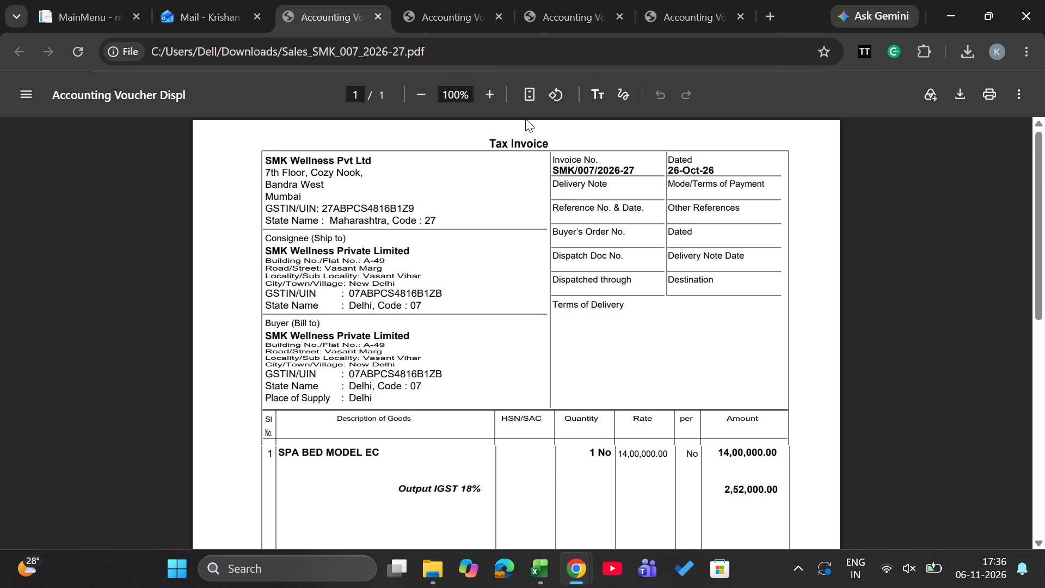
{"action": "left_click_drag", "start_coordinate": [555, 169], "coordinate": [630, 169]}
{"action": "key", "text": "ctrl+c"}
{"action": "key", "text": "alt+Tab"}
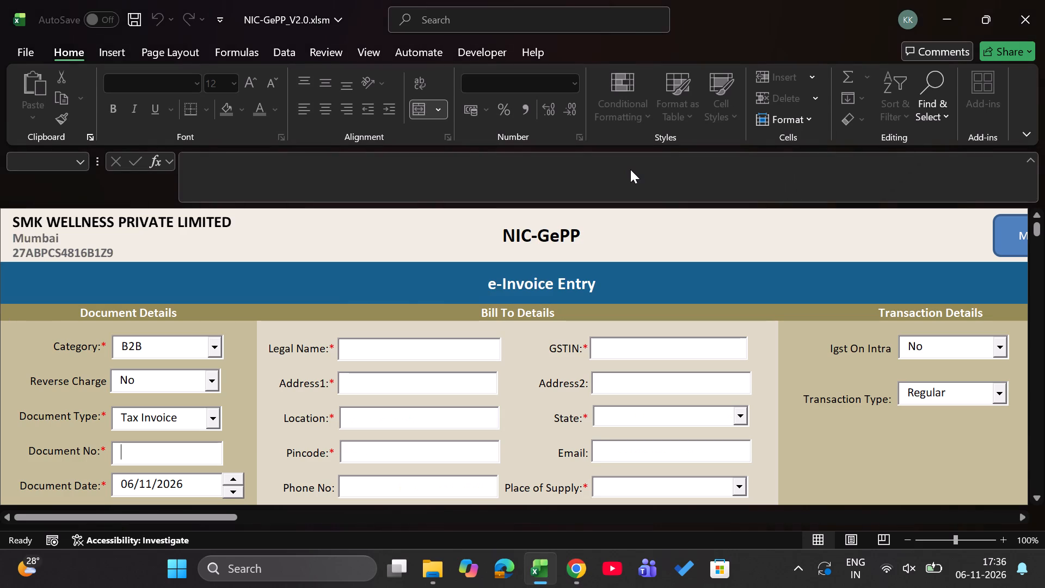
{"action": "key", "text": "ctrl+v"}
{"action": "key", "text": "7"}
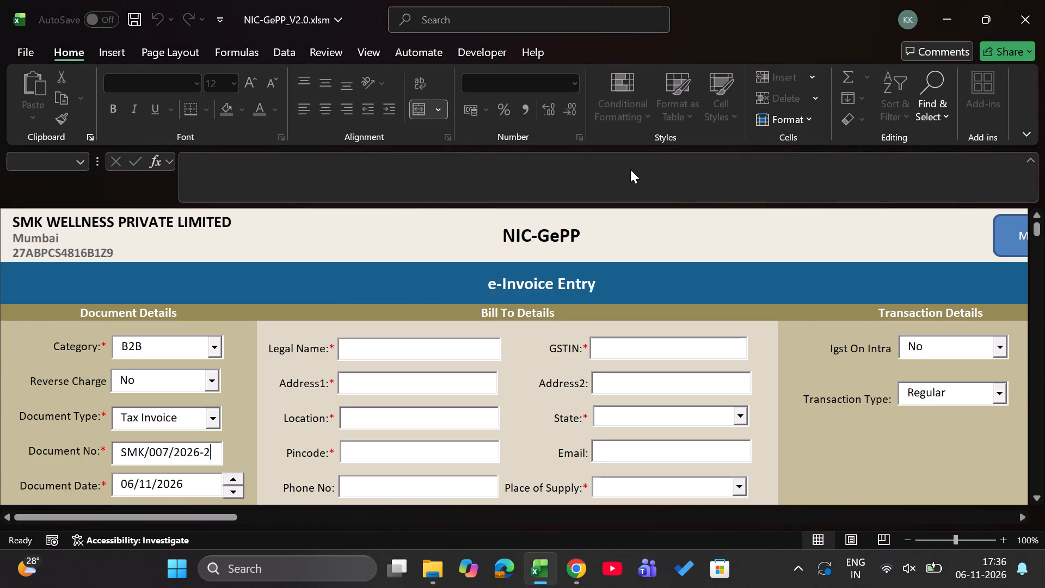
Set the Document Date to 26/10/2026.
{"action": "left_click", "coordinate": [202, 487]}
{"action": "key", "text": "Left"}
{"action": "key", "text": "Left"}
{"action": "key", "text": "Left"}
{"action": "key", "text": "Left"}
{"action": "key", "text": "Left"}
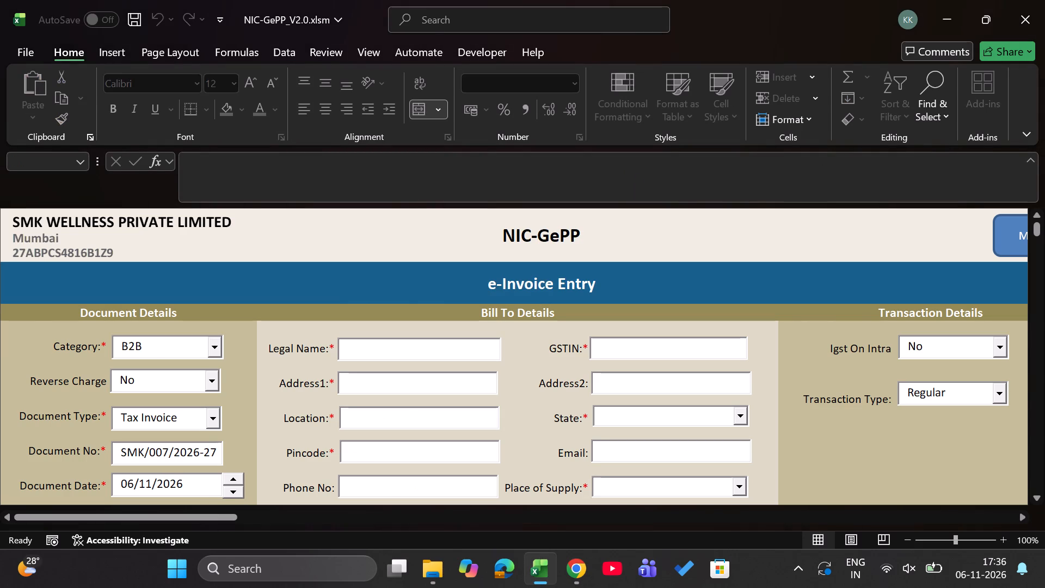
{"action": "key", "text": "BackSpace"}
{"action": "key", "text": "0"}
{"action": "key", "text": "Left"}
{"action": "key", "text": "Left"}
{"action": "key", "text": "Left"}
{"action": "key", "text": "BackSpace"}
{"action": "key", "text": "BackSpace"}
{"action": "type", "text": "26"}
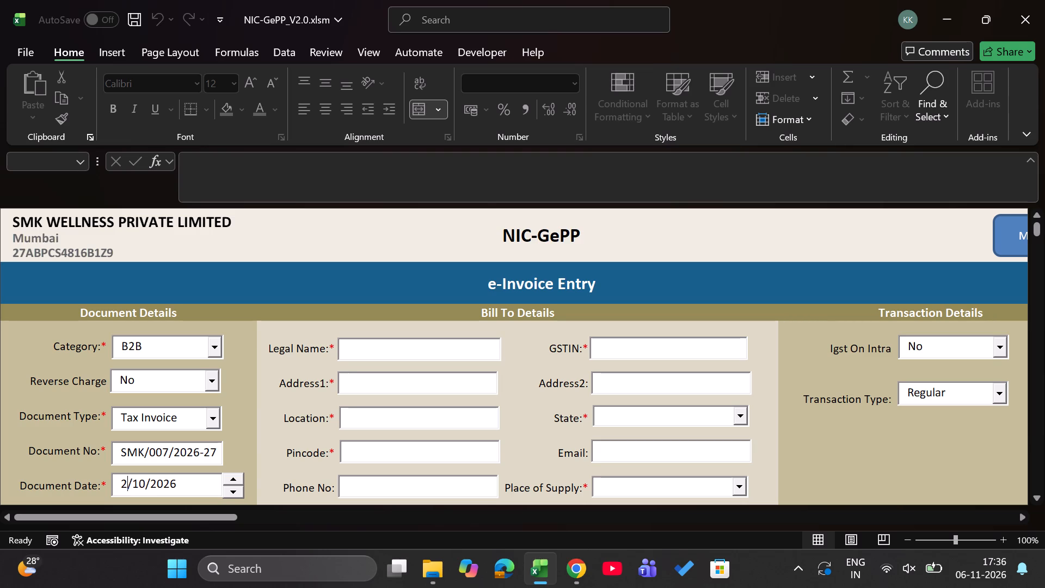
Copy the consignee name SMK Wellness Private Limited from the SMK/007/2026-27 invoice PDF and enter it as the bill-to Legal Name.
{"action": "left_click", "coordinate": [368, 353]}
{"action": "key", "text": "alt+Tab"}
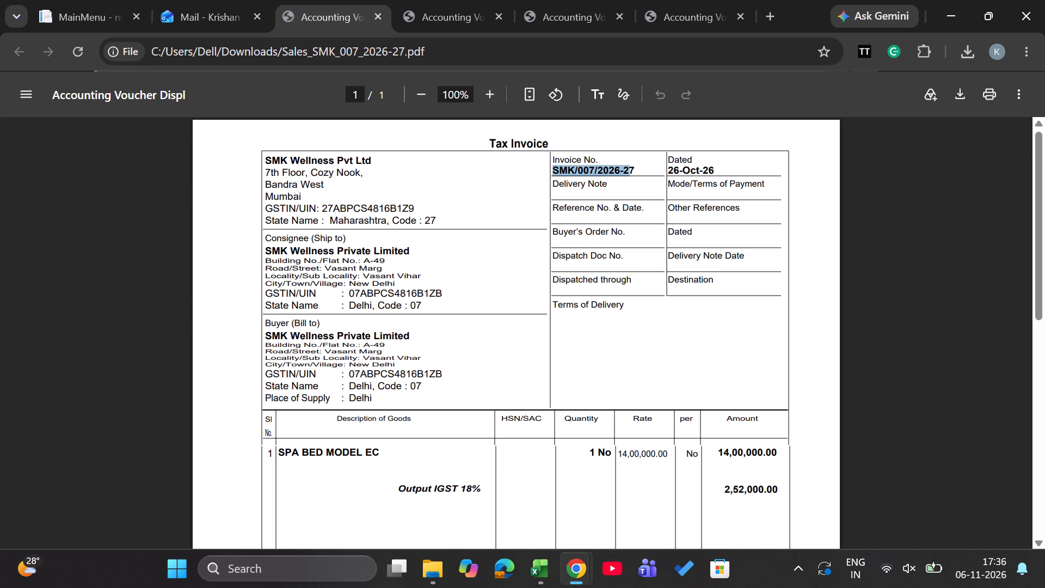
{"action": "left_click", "coordinate": [269, 249]}
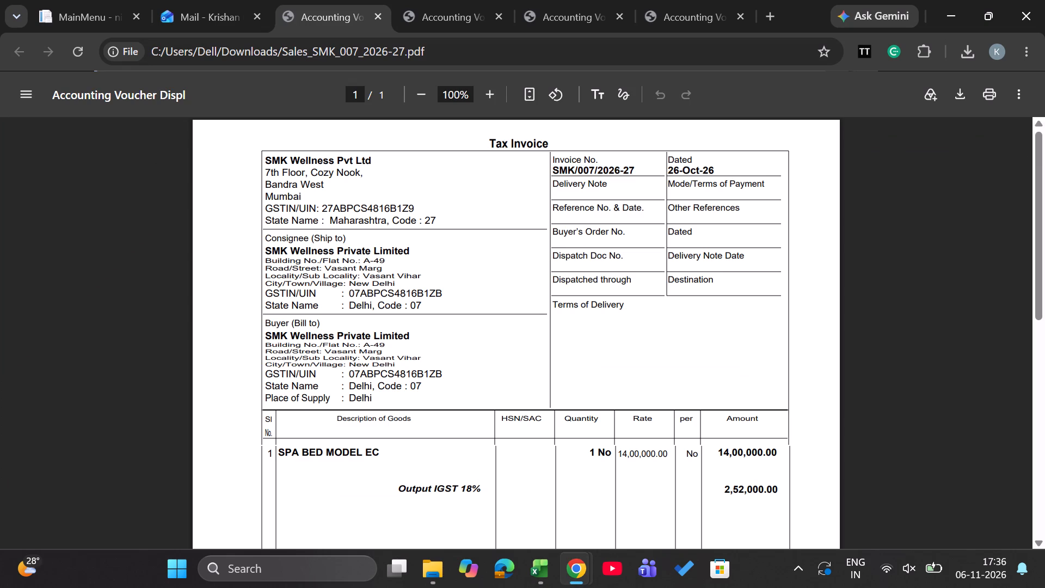
{"action": "left_click_drag", "start_coordinate": [266, 250], "coordinate": [412, 251]}
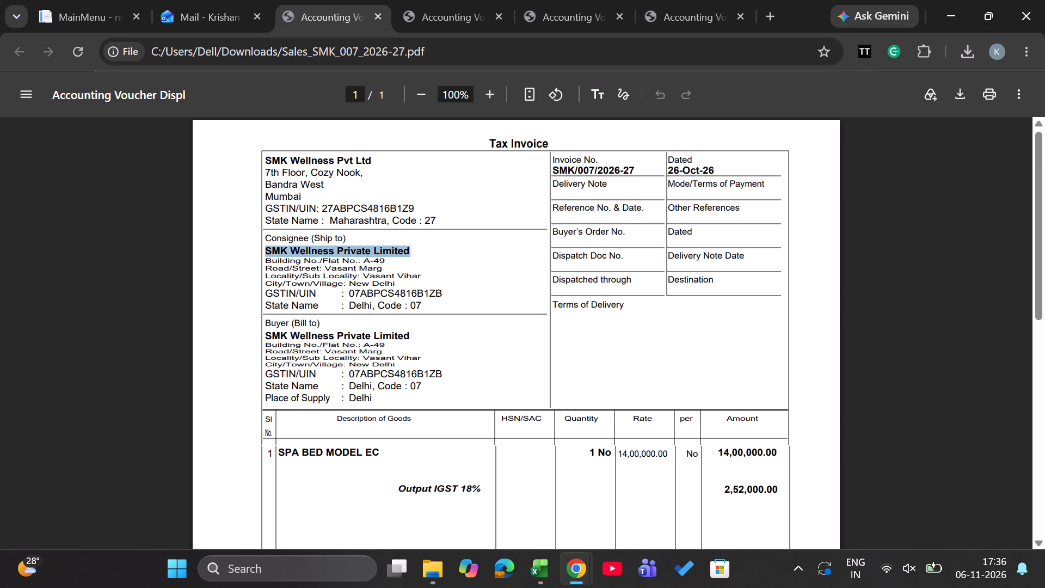
{"action": "left_click_drag", "start_coordinate": [412, 251], "coordinate": [410, 251]}
{"action": "key", "text": "ctrl+c"}
{"action": "key", "text": "alt+Tab"}
{"action": "key", "text": "ctrl+v"}
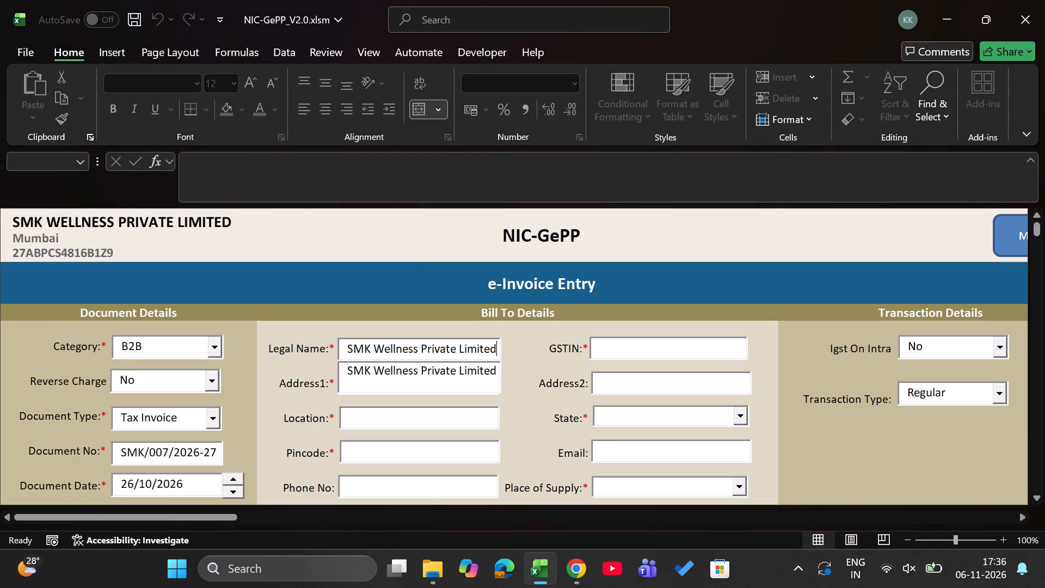
{"action": "left_click", "coordinate": [435, 370]}
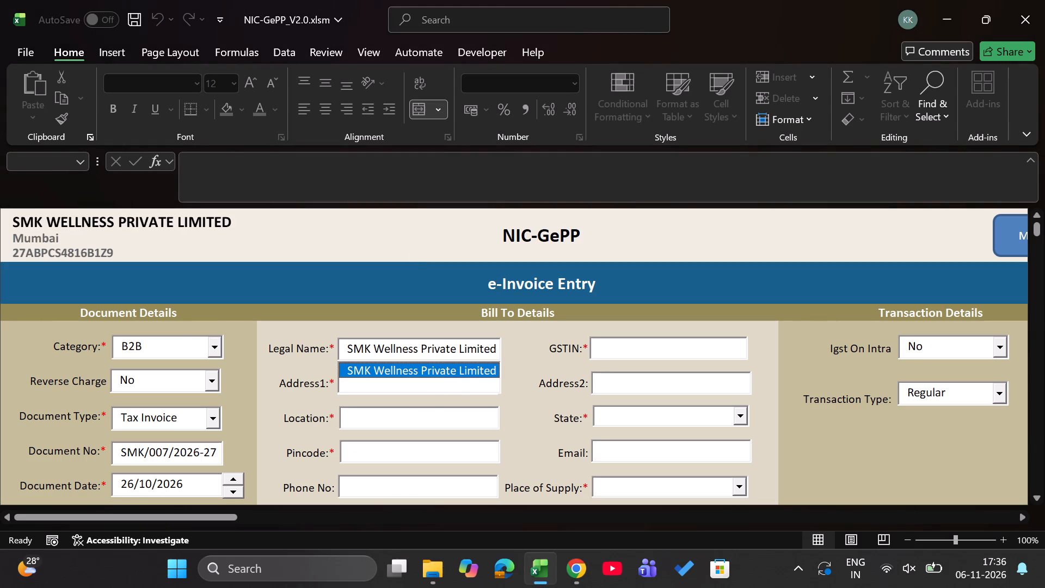
Copy the consignee's GSTIN from the SMK/007/2026-27 invoice PDF into the bill-to GSTIN field.
{"action": "left_click", "coordinate": [678, 352]}
{"action": "key", "text": "alt+Tab"}
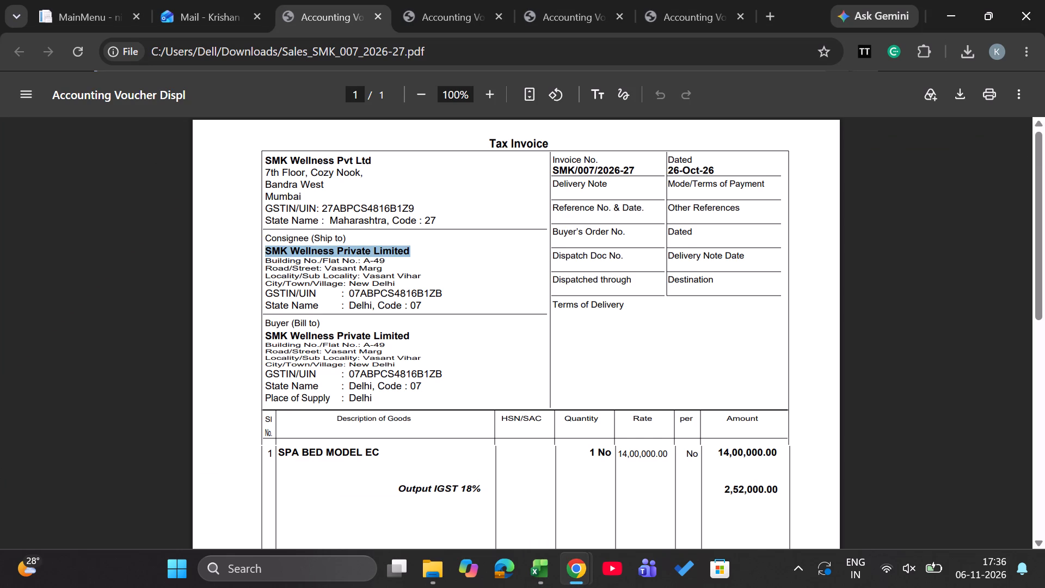
{"action": "left_click_drag", "start_coordinate": [351, 293], "coordinate": [447, 292]}
{"action": "key", "text": "ctrl+c"}
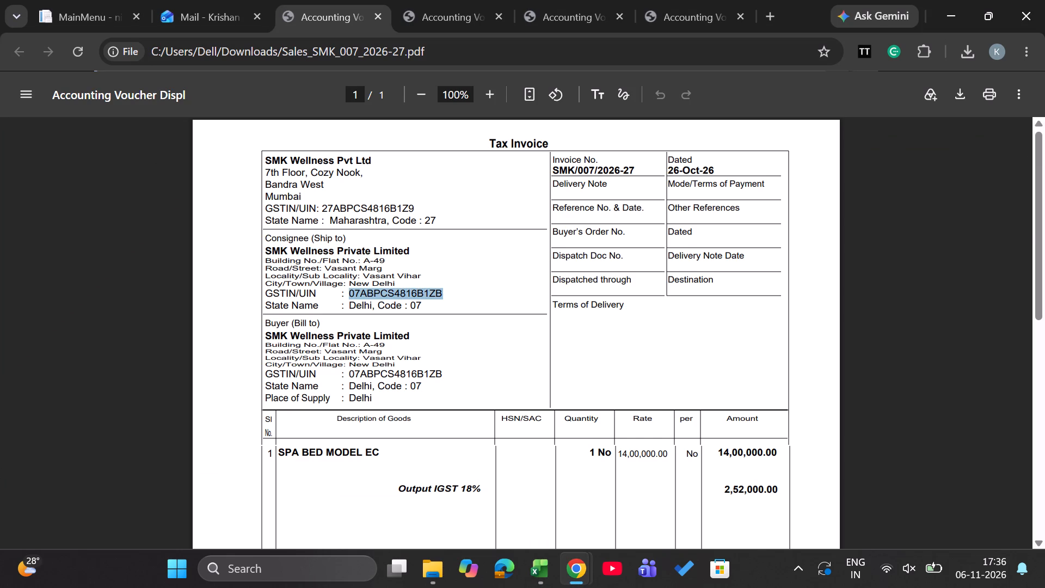
{"action": "key", "text": "alt+Tab"}
{"action": "key", "text": "ctrl+v"}
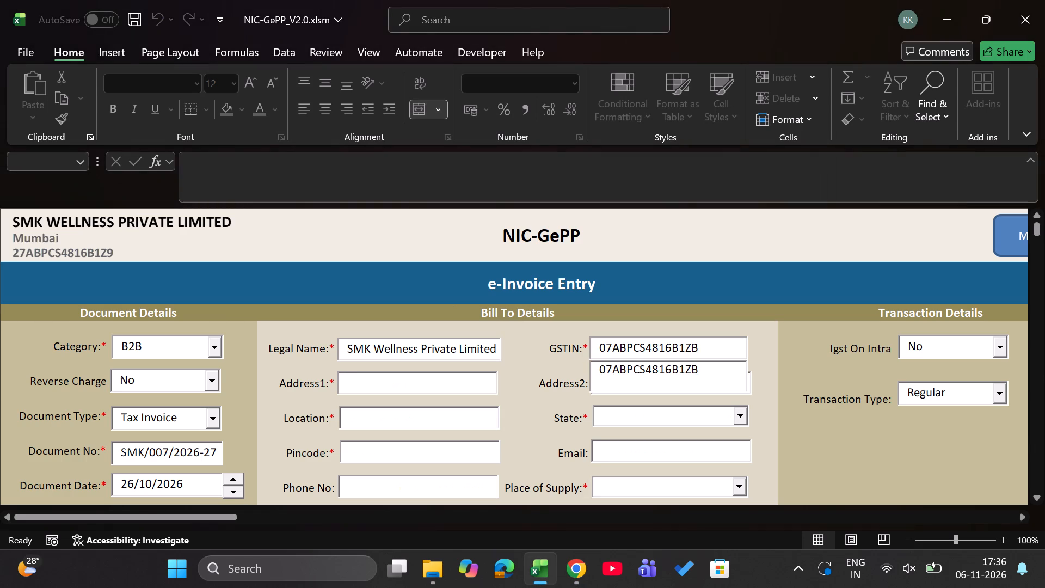
{"action": "left_click", "coordinate": [618, 367]}
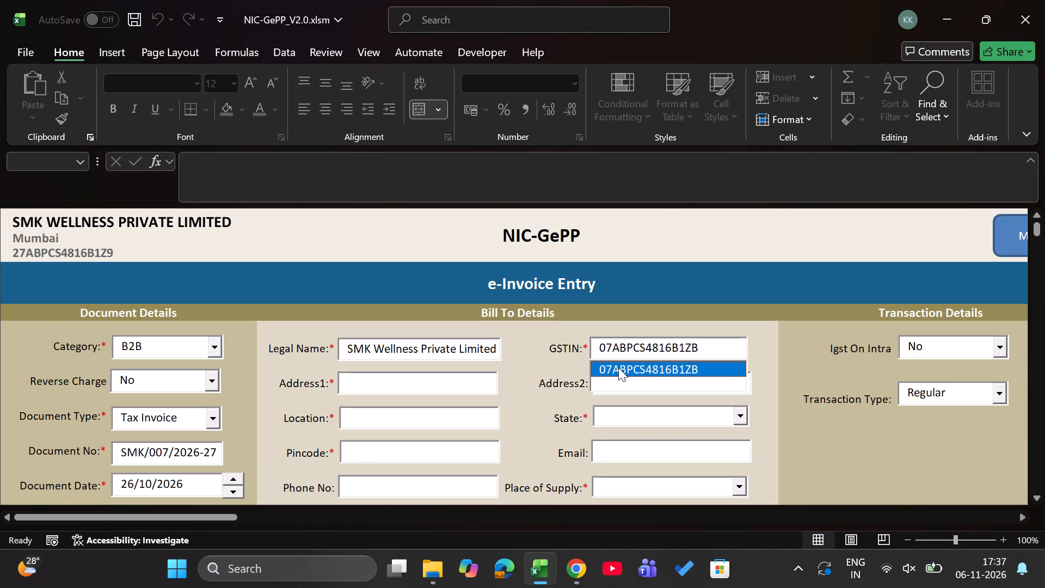
Enter the consignee's building number and street as Address1 and its locality as Address2, as given on the invoice.
{"action": "left_click", "coordinate": [416, 385]}
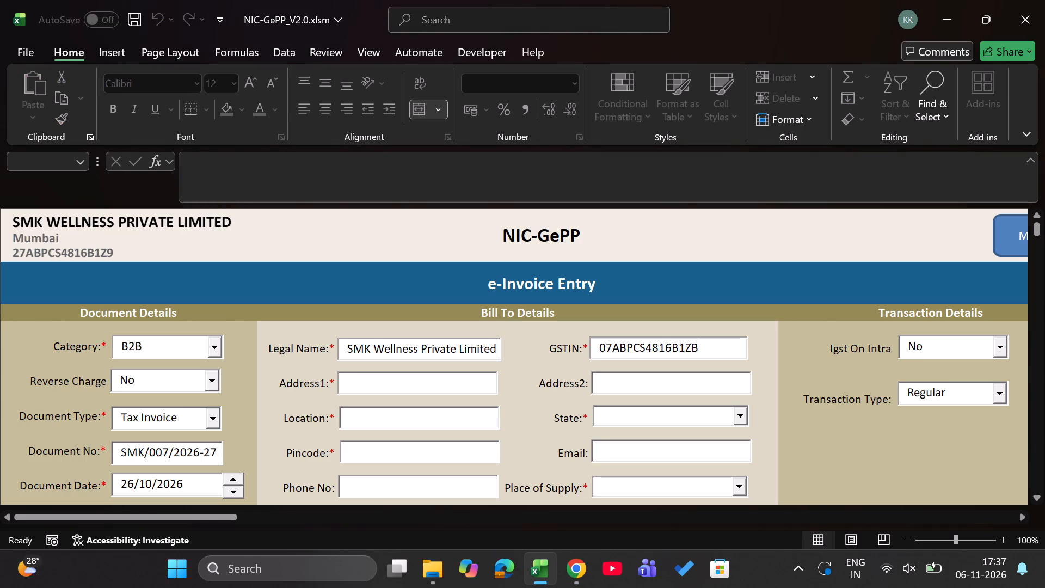
{"action": "key", "text": "shift+a"}
{"action": "key", "text": "minus"}
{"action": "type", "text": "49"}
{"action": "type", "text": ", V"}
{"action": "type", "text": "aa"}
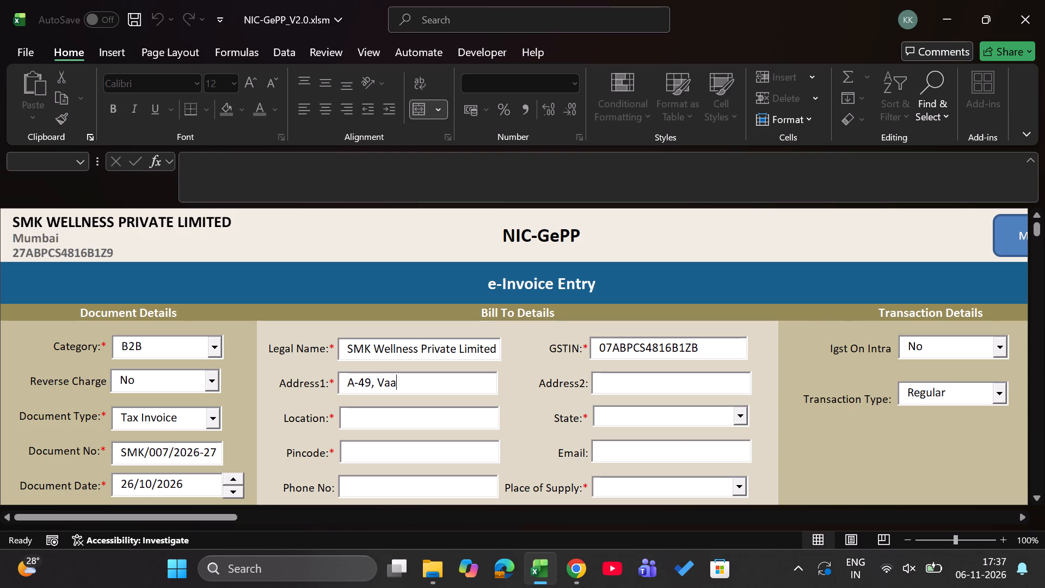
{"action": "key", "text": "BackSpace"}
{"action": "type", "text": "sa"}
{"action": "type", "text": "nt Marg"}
{"action": "left_click", "coordinate": [624, 383]}
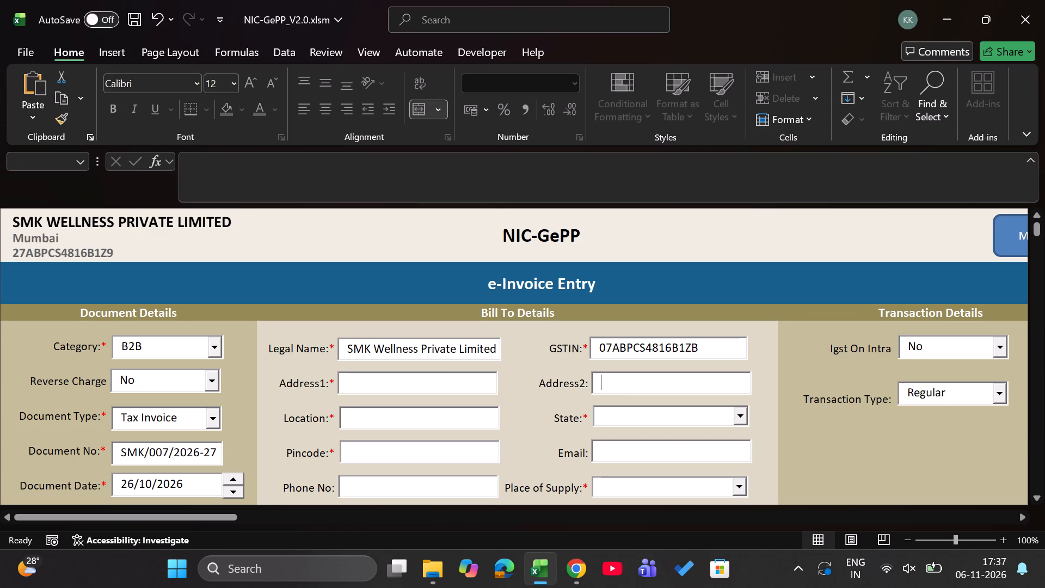
{"action": "type", "text": "Vasan"}
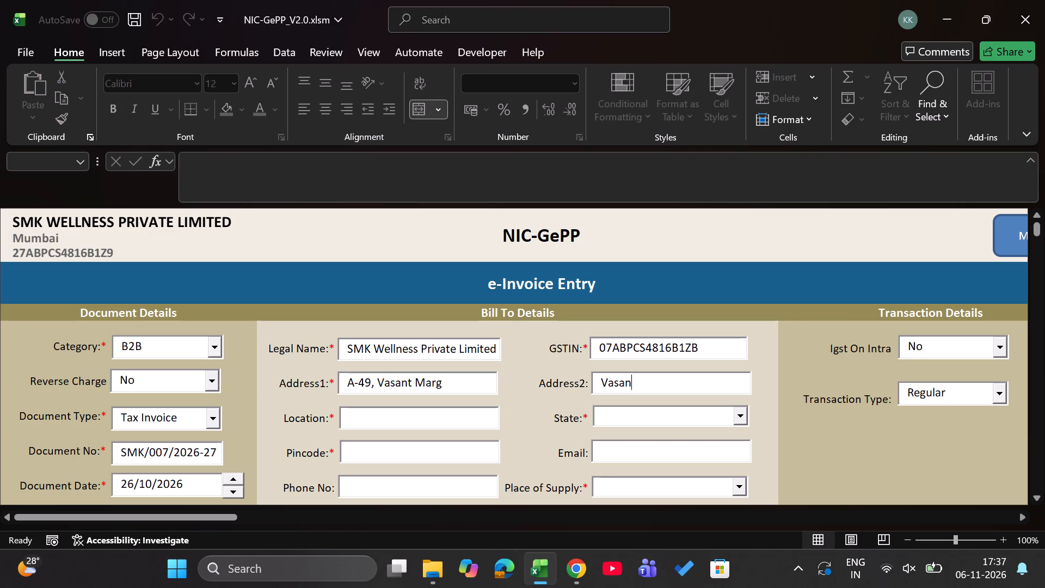
{"action": "type", "text": "t Vihar"}
Set the bill-to Location to New Delhi and the State to DELHI.
{"action": "left_click", "coordinate": [415, 414]}
{"action": "key", "text": "shift+n"}
{"action": "type", "text": "ew De"}
{"action": "type", "text": "lhi"}
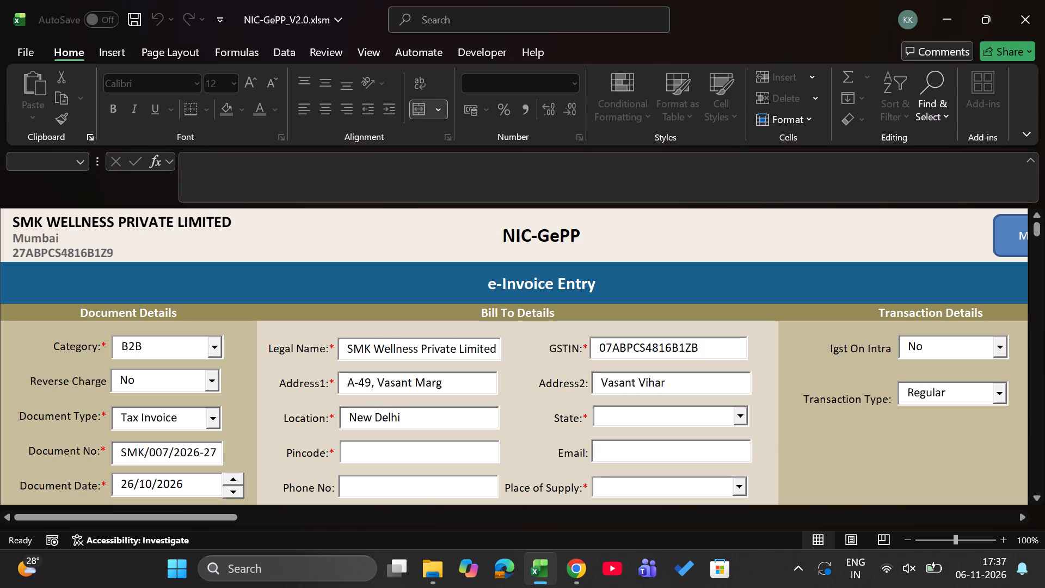
{"action": "left_click", "coordinate": [631, 419]}
{"action": "type", "text": "de"}
Copy the principal place of business pincode from the GST portal's taxpayer record in Chrome into the bill-to Pincode field.
{"action": "left_click", "coordinate": [444, 451]}
{"action": "key", "text": "alt+Tab"}
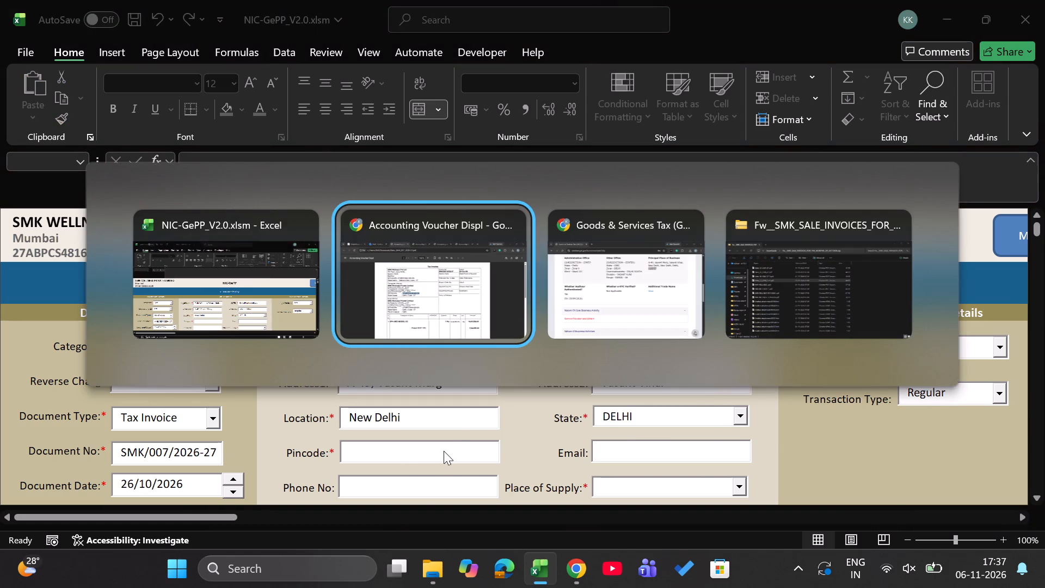
{"action": "key", "text": "alt+Tab"}
{"action": "key", "text": "ctrl+c"}
{"action": "key", "text": "alt+Tab"}
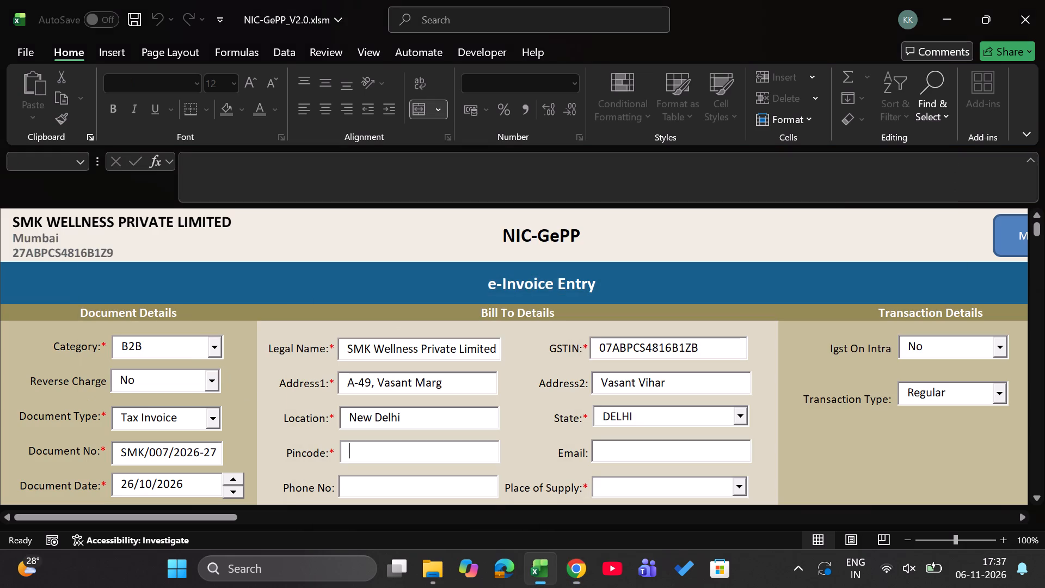
{"action": "key", "text": "ctrl+v"}
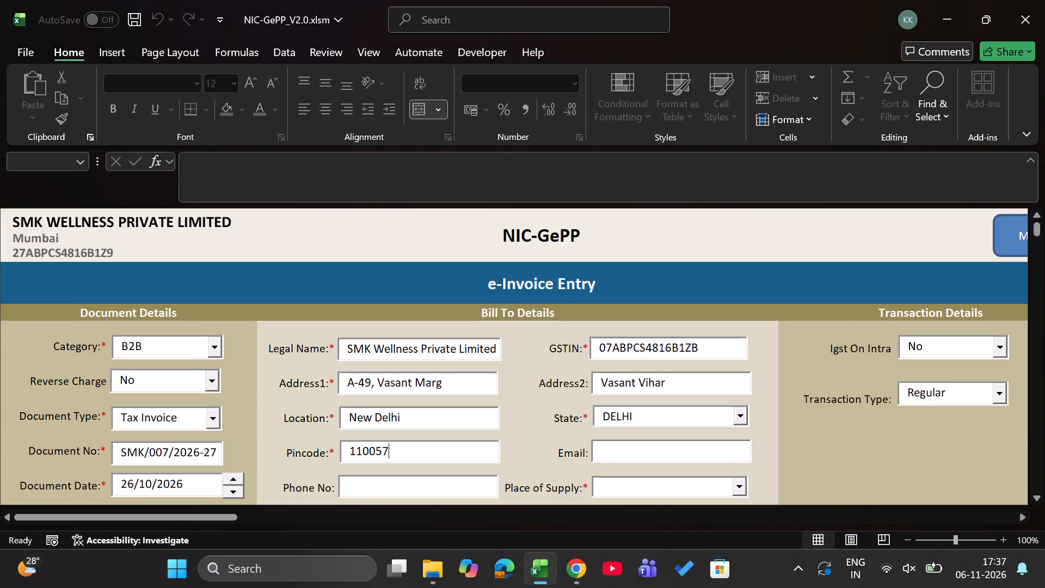
Set the Place of Supply to DELHI.
{"action": "left_click", "coordinate": [618, 481]}
{"action": "type", "text": "de"}
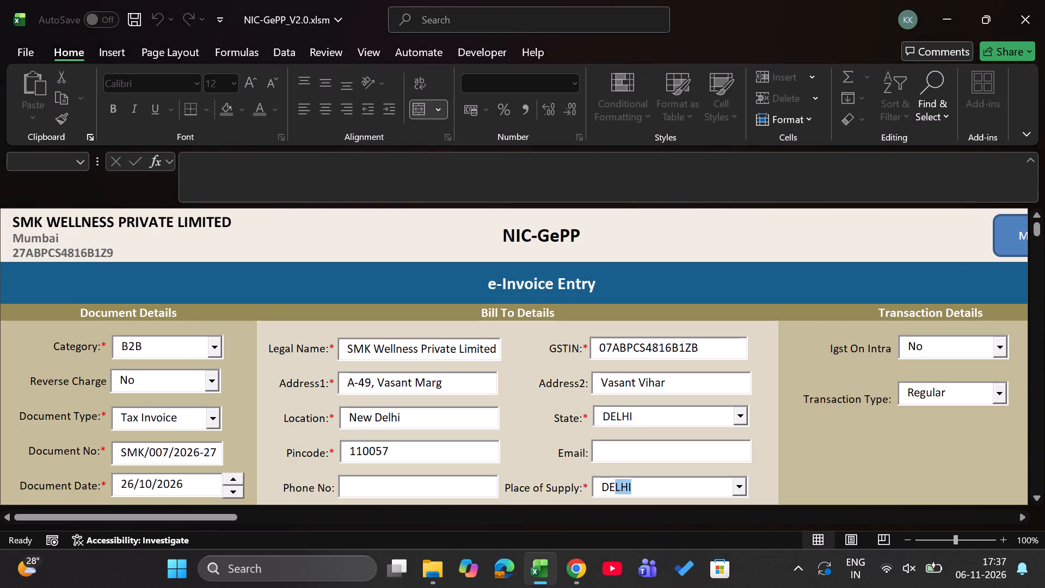
{"action": "left_click", "coordinate": [862, 435]}
Start a new item in Item Details with Sl No 1.
{"action": "scroll", "coordinate": [862, 435], "scroll_direction": "down", "scroll_amount": 2}
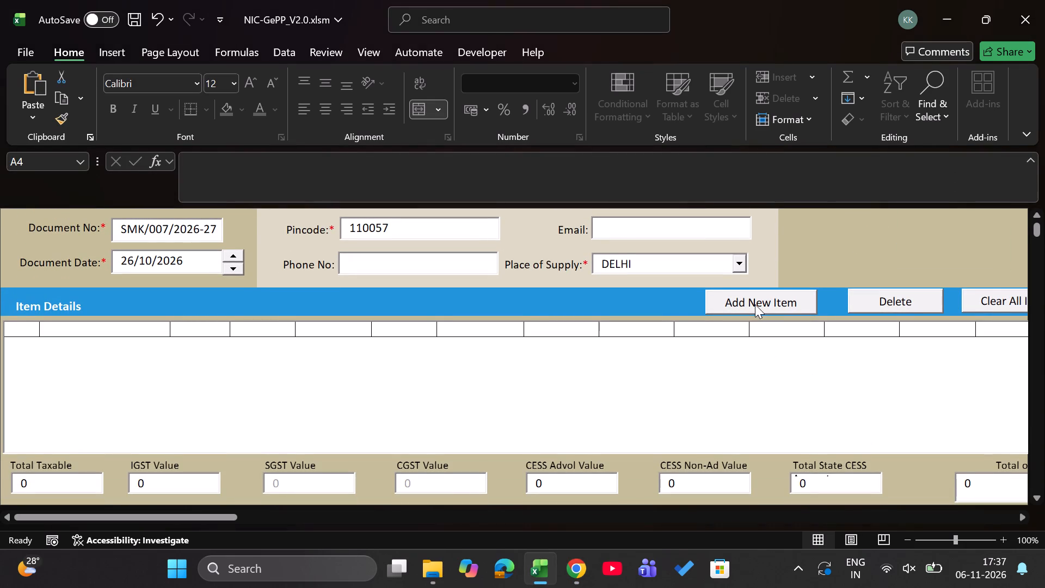
{"action": "left_click", "coordinate": [755, 304]}
{"action": "key", "text": "1"}
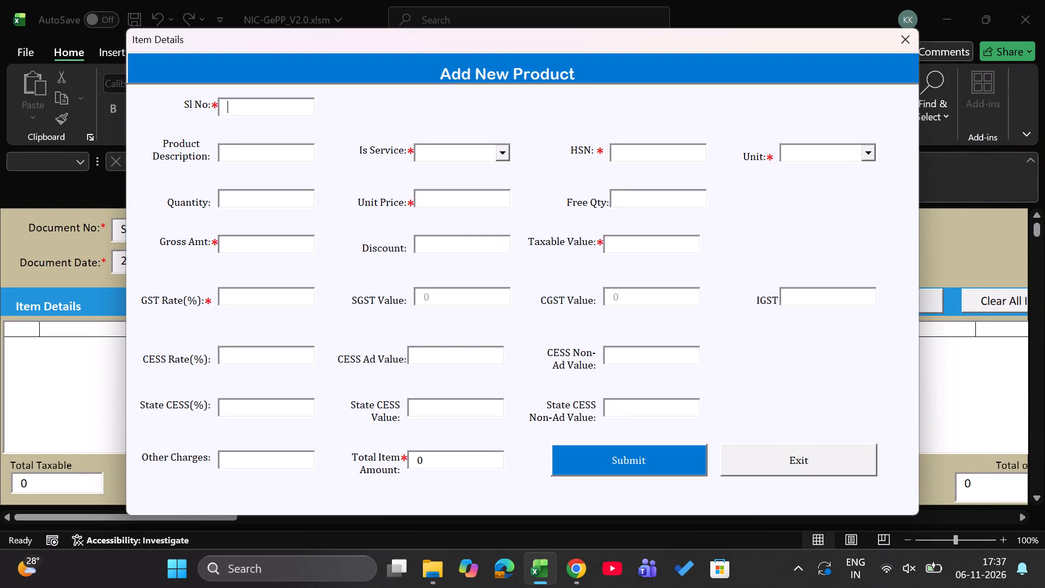
Copy SPA BED MODEL EC from the SMK/007/2026-27 invoice PDF and enter it as the item's Product Description.
{"action": "key", "text": "alt+Tab"}
{"action": "left_click", "coordinate": [253, 153]}
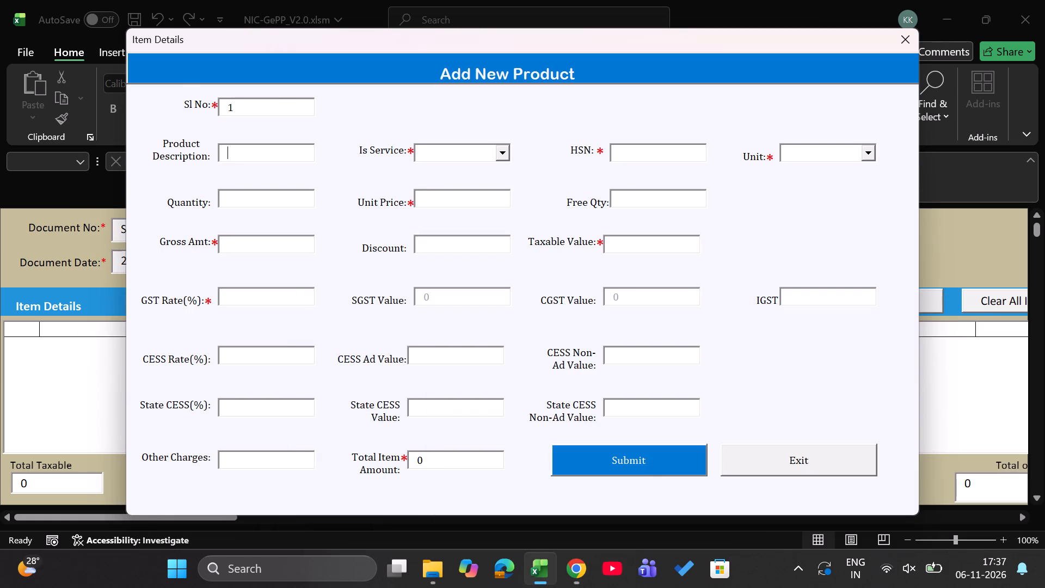
{"action": "key", "text": "alt+Tab"}
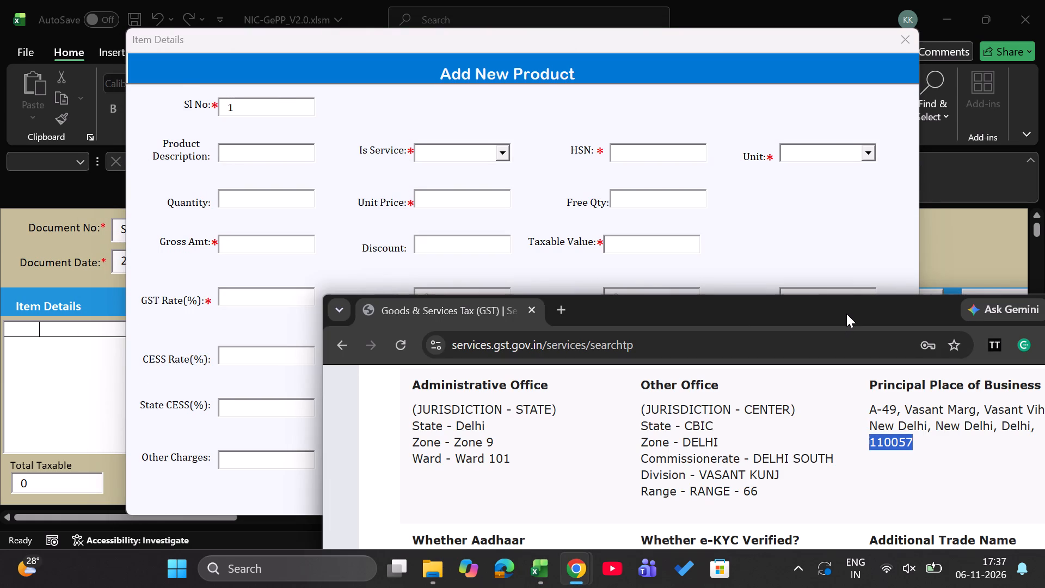
{"action": "double_click", "coordinate": [846, 313]}
{"action": "key", "text": "alt+Tab"}
{"action": "key", "text": "alt+Tab"}
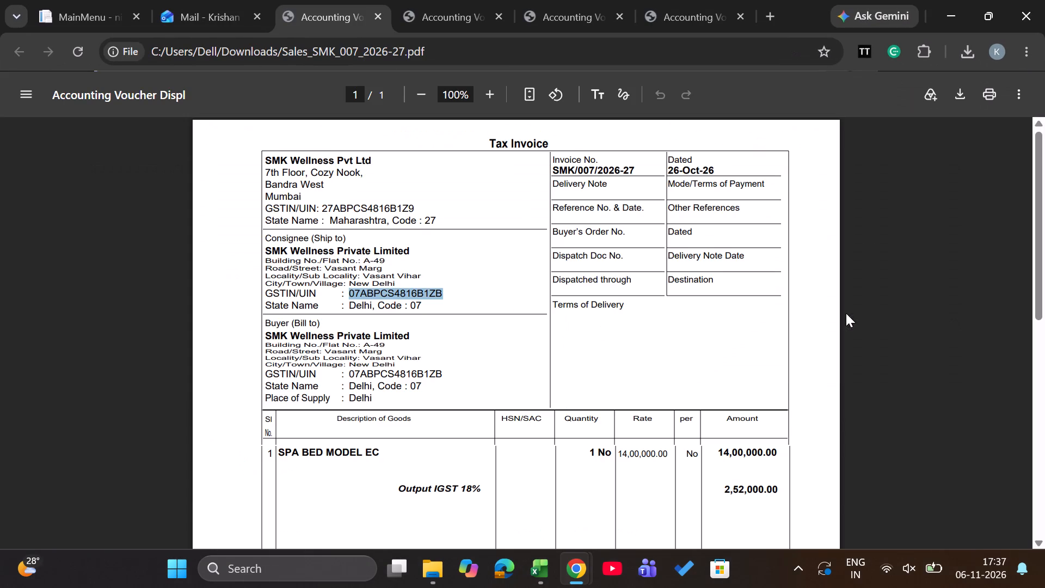
{"action": "left_click_drag", "start_coordinate": [280, 453], "coordinate": [379, 457]}
{"action": "key", "text": "ctrl+c"}
{"action": "key", "text": "alt+Tab"}
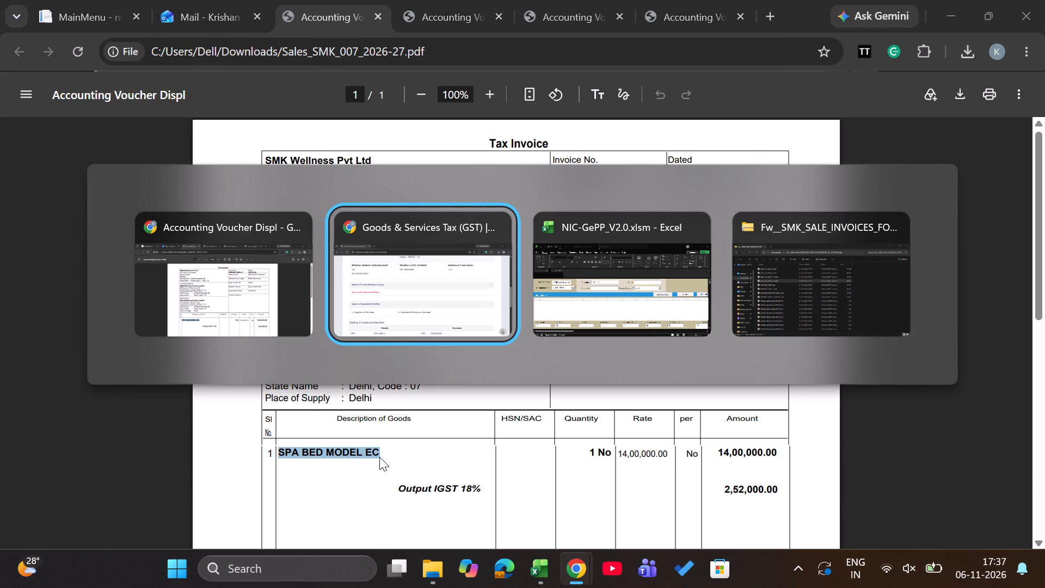
{"action": "key", "text": "alt+Tab"}
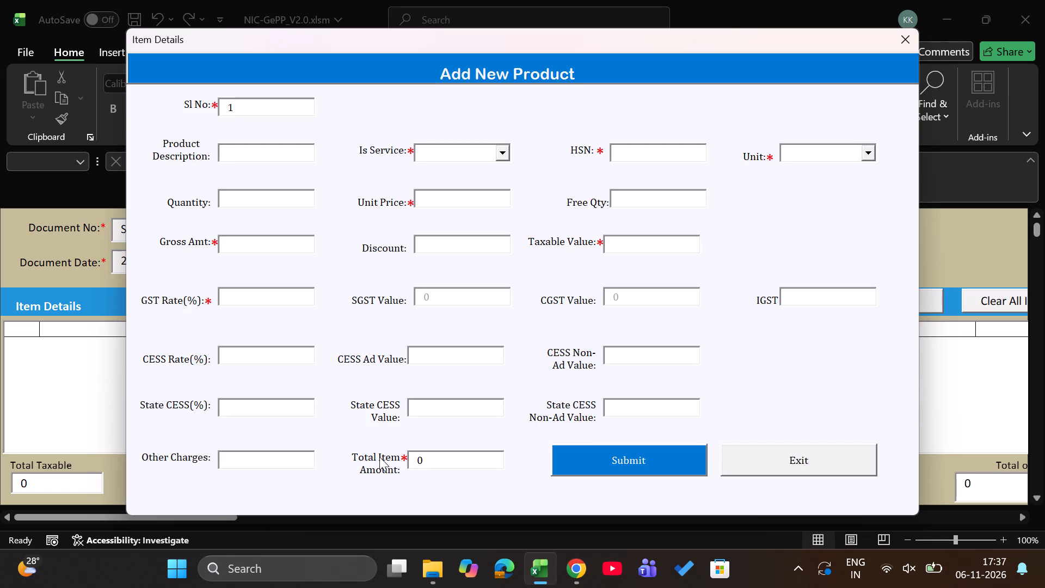
{"action": "key", "text": "ctrl+v"}
Set Is Service to No for the spa bed item.
{"action": "left_click_drag", "start_coordinate": [501, 150], "coordinate": [491, 175]}
{"action": "left_click_drag", "start_coordinate": [503, 148], "coordinate": [497, 160]}
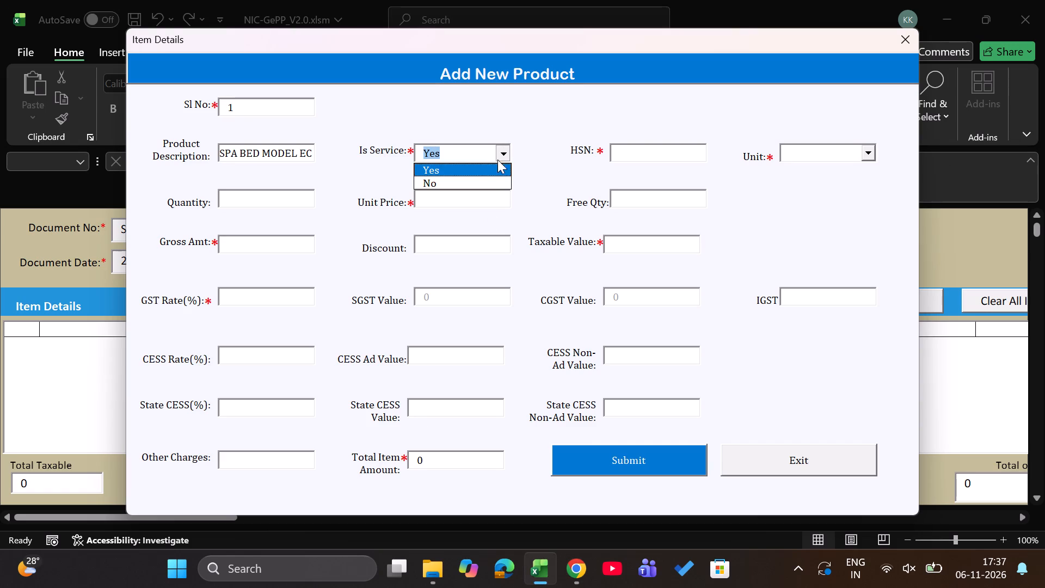
{"action": "left_click_drag", "start_coordinate": [497, 160], "coordinate": [496, 180]}
{"action": "left_click", "coordinate": [496, 180]}
Copy HSN 95069190 from the X-Alteon Technologies invoice 31/2026/27 and enter it as the spa bed item's HSN.
{"action": "left_click", "coordinate": [638, 150]}
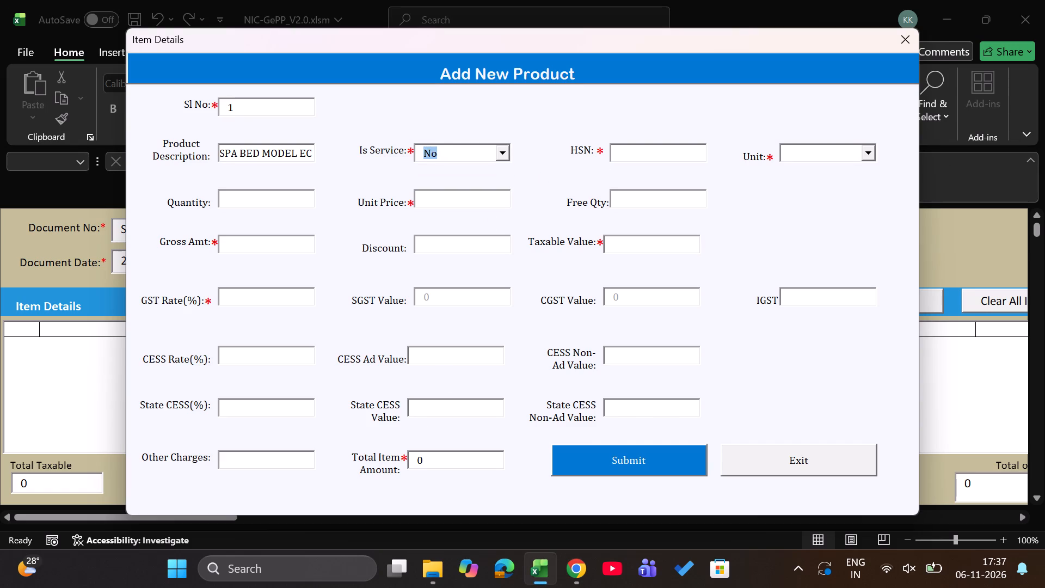
{"action": "key", "text": "alt+Tab"}
{"action": "key", "text": "ctrl+Page_Down"}
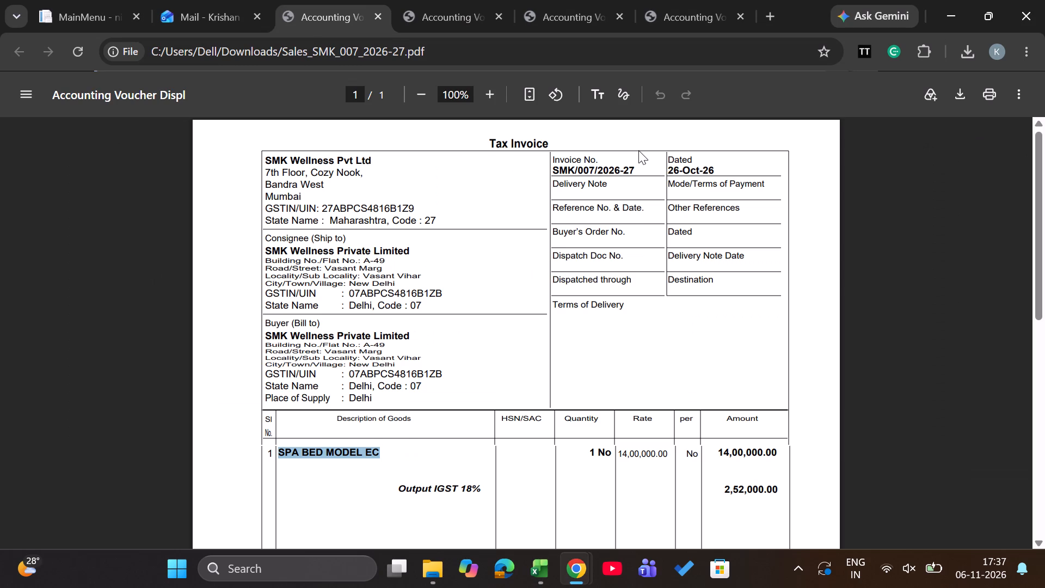
{"action": "key", "text": "ctrl+Page_Down"}
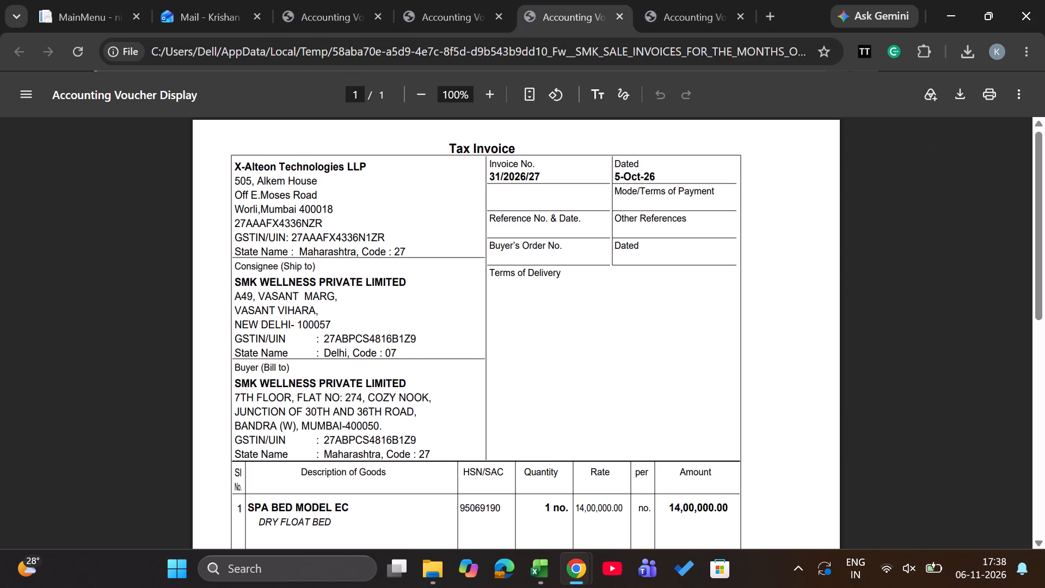
{"action": "left_click_drag", "start_coordinate": [496, 507], "coordinate": [446, 514]}
{"action": "left_click_drag", "start_coordinate": [467, 506], "coordinate": [465, 506]}
{"action": "left_click_drag", "start_coordinate": [465, 506], "coordinate": [461, 507]}
{"action": "left_click_drag", "start_coordinate": [461, 507], "coordinate": [500, 509]}
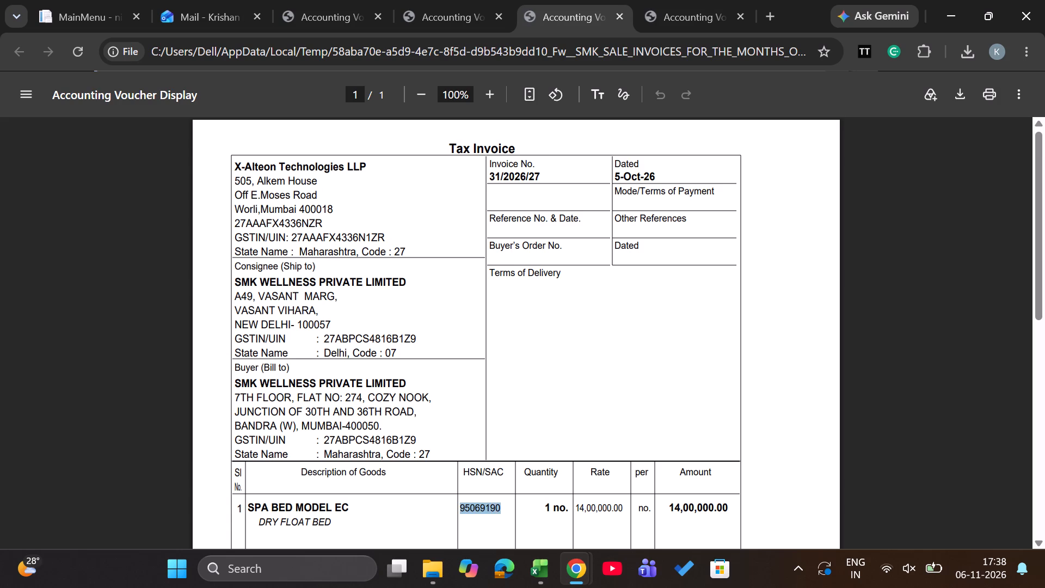
{"action": "key", "text": "ctrl+c"}
{"action": "key", "text": "alt+Tab"}
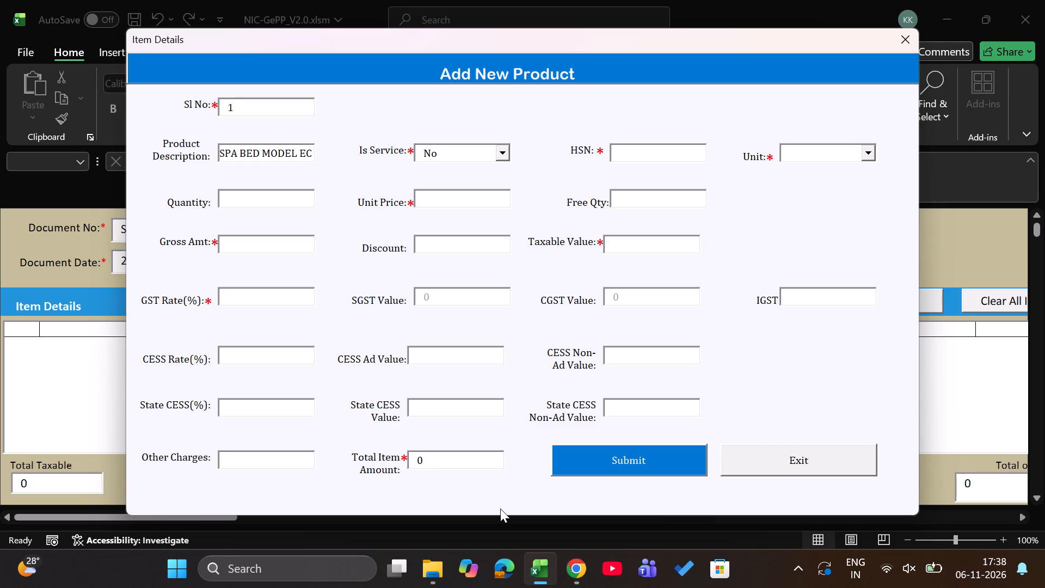
{"action": "key", "text": "ctrl+v"}
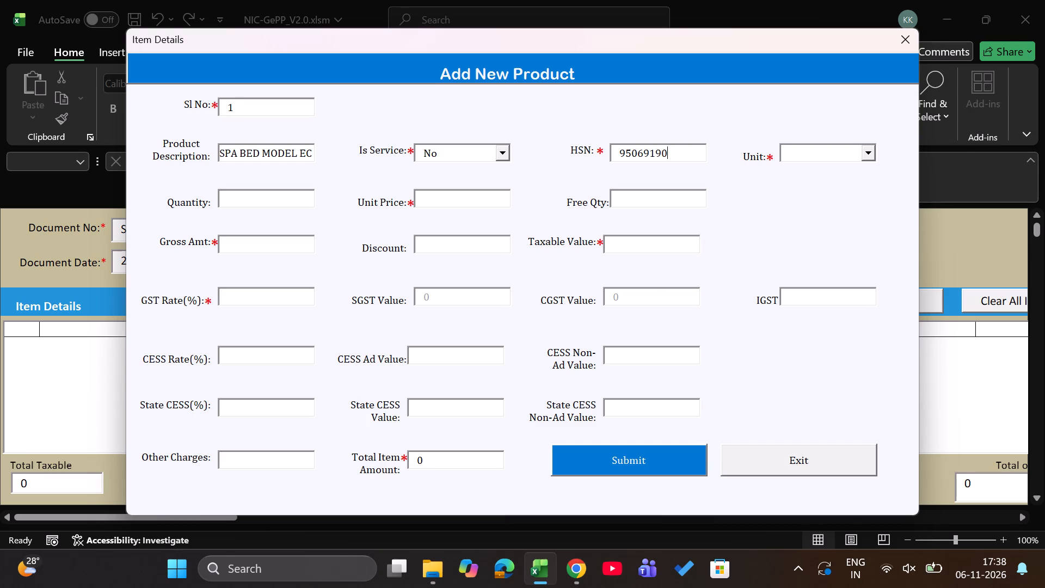
Set the spa bed item's Unit to NUMBERS.
{"action": "left_click", "coordinate": [864, 155]}
{"action": "key", "text": "n"}
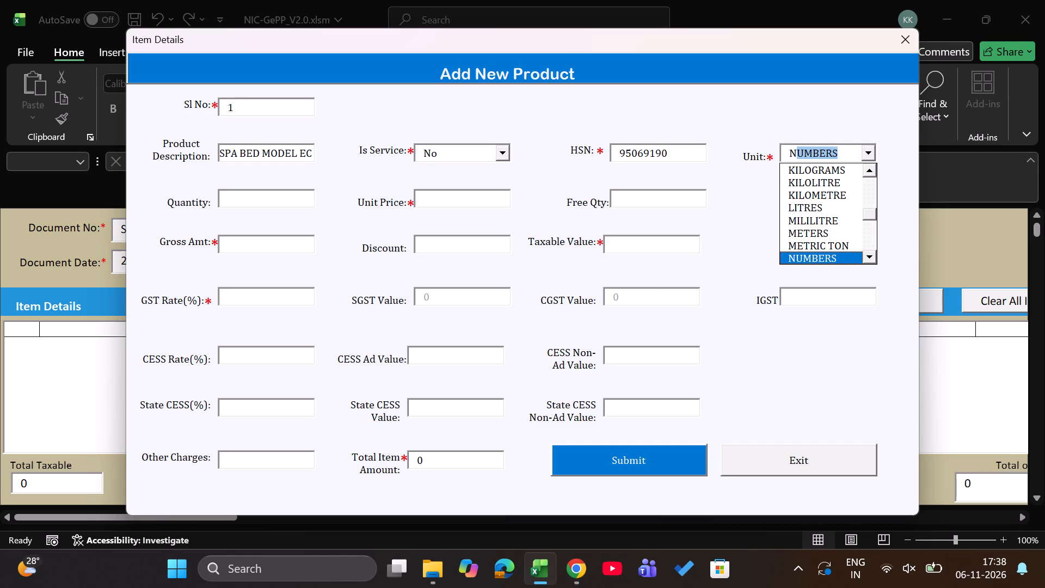
{"action": "key", "text": "Return"}
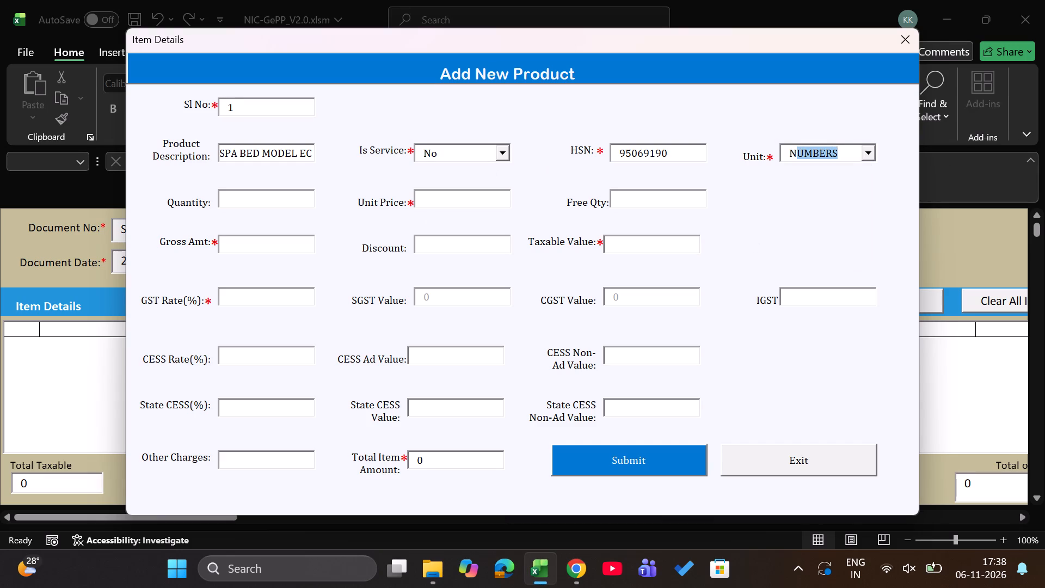
Enter Quantity 1 and Unit Price 1400000 for the spa bed item.
{"action": "left_click", "coordinate": [424, 205]}
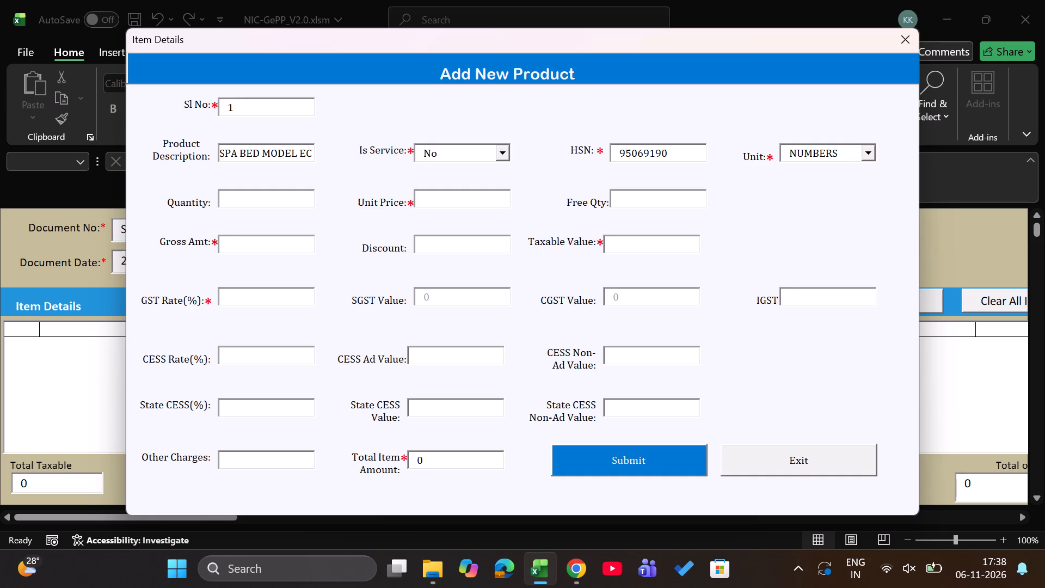
{"action": "key", "text": "1"}
{"action": "left_click", "coordinate": [281, 197]}
{"action": "key", "text": "1"}
{"action": "left_click", "coordinate": [436, 198]}
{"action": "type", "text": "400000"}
{"action": "left_click", "coordinate": [798, 234]}
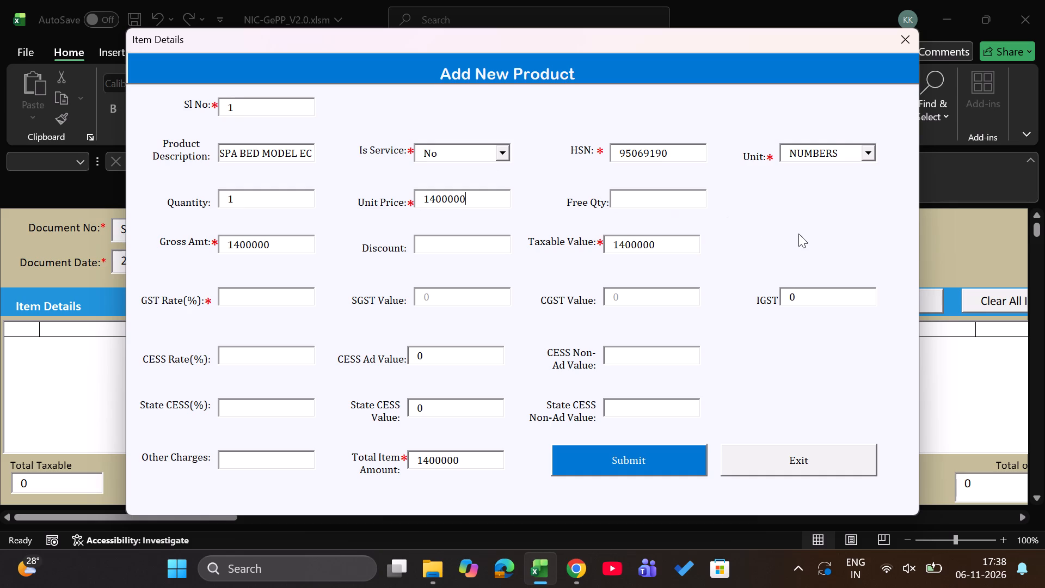
Set the spa bed item's GST Rate to 18%.
{"action": "left_click", "coordinate": [257, 298]}
{"action": "type", "text": "18"}
{"action": "left_click", "coordinate": [716, 242]}
Check the item's amounts against the X-Alteon and SMK/007/2026-27 invoice PDFs and submit the spa bed item.
{"action": "key", "text": "alt+Tab"}
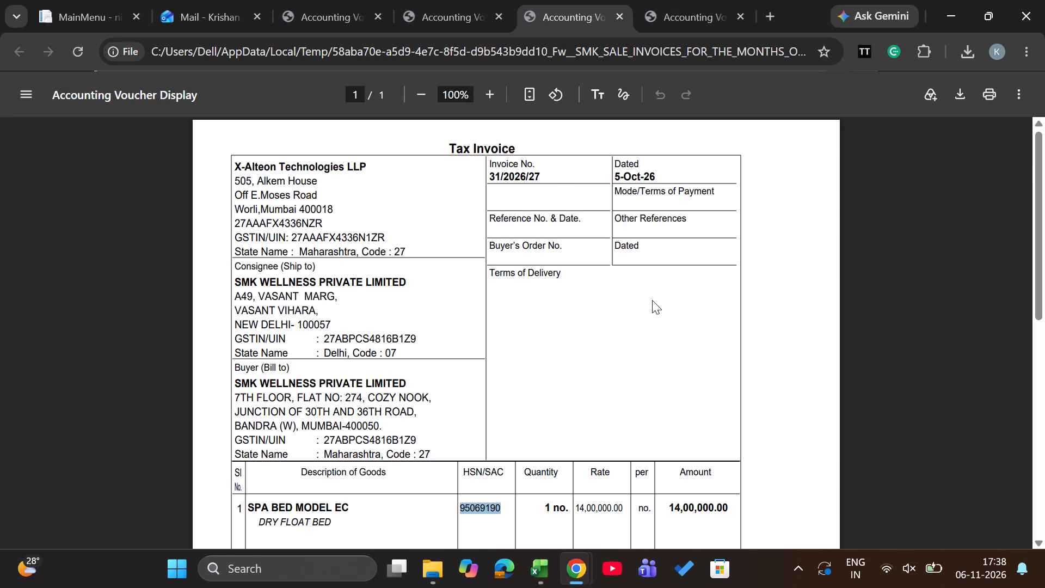
{"action": "scroll", "coordinate": [652, 300], "scroll_direction": "down", "scroll_amount": 1}
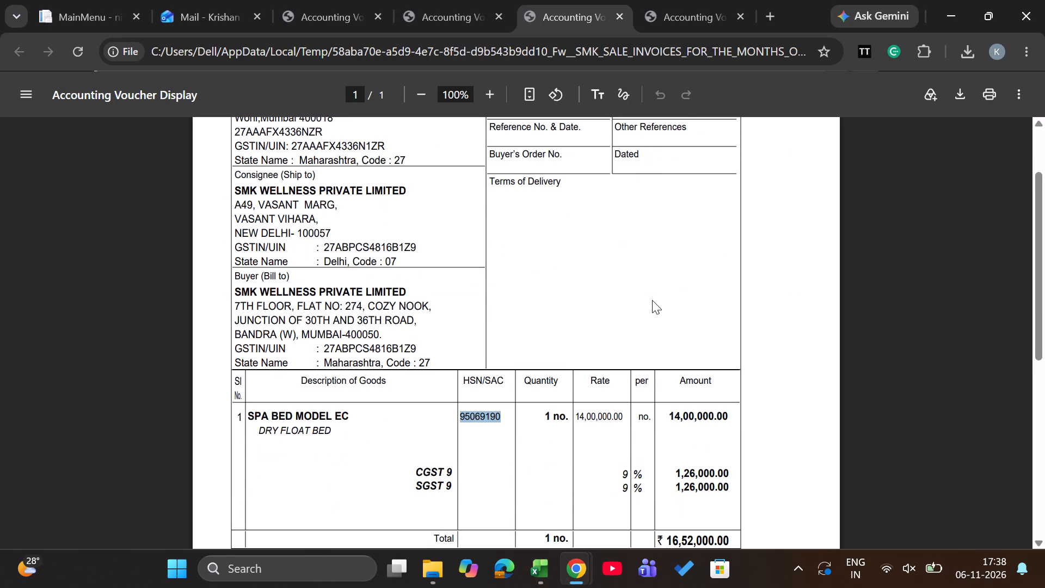
{"action": "left_click_drag", "start_coordinate": [652, 300], "coordinate": [657, 359]}
{"action": "left_click", "coordinate": [317, 0]}
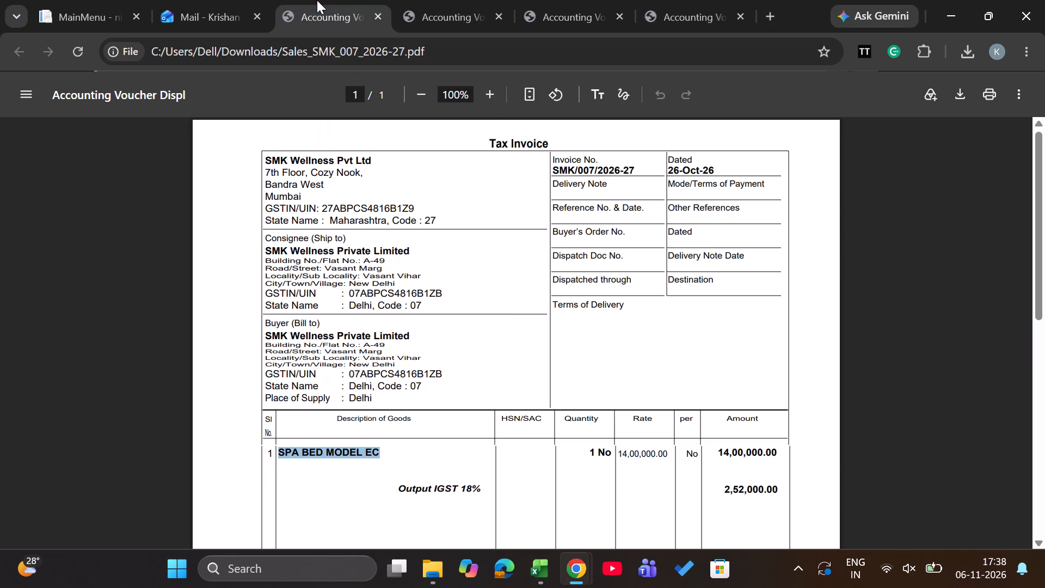
{"action": "key", "text": "alt+Tab"}
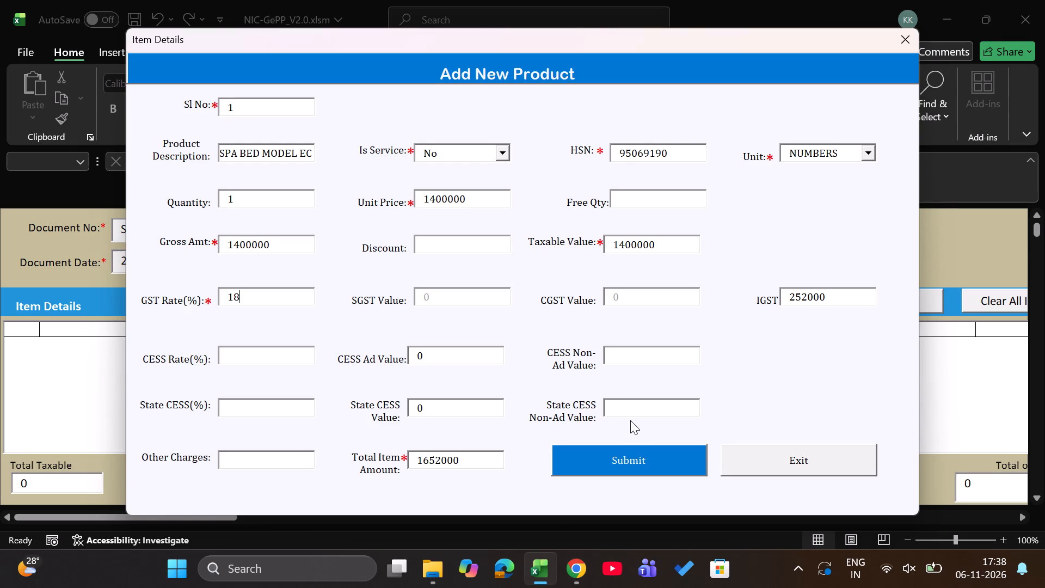
{"action": "left_click", "coordinate": [649, 462]}
Submit the completed e-invoice entry form for SMK/007/2026-27 to bring up its preview.
{"action": "scroll", "coordinate": [691, 389], "scroll_direction": "down", "scroll_amount": 1}
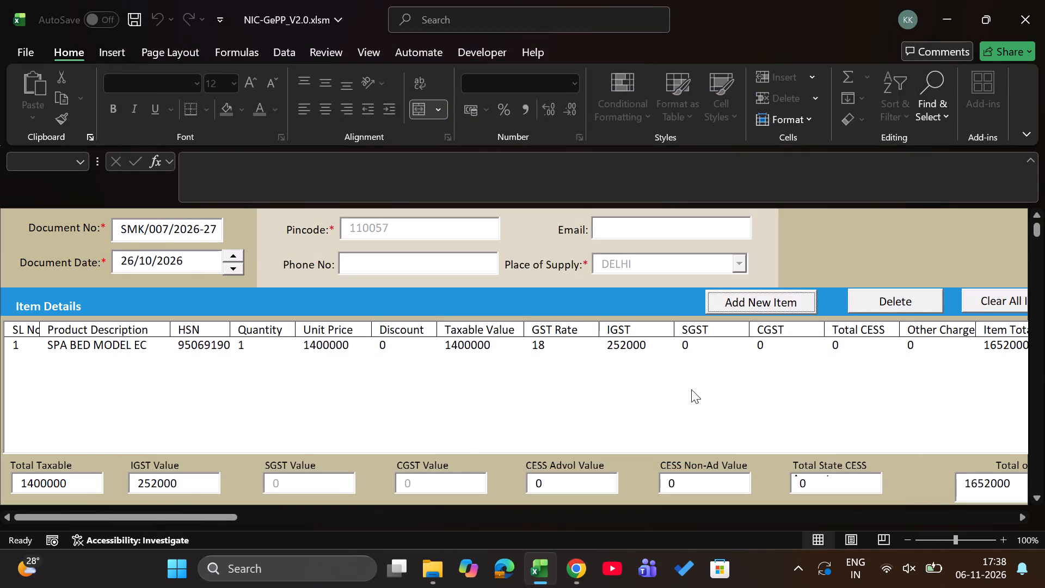
{"action": "scroll", "coordinate": [894, 339], "scroll_direction": "left", "scroll_amount": 1}
{"action": "scroll", "coordinate": [894, 339], "scroll_direction": "down", "scroll_amount": 1}
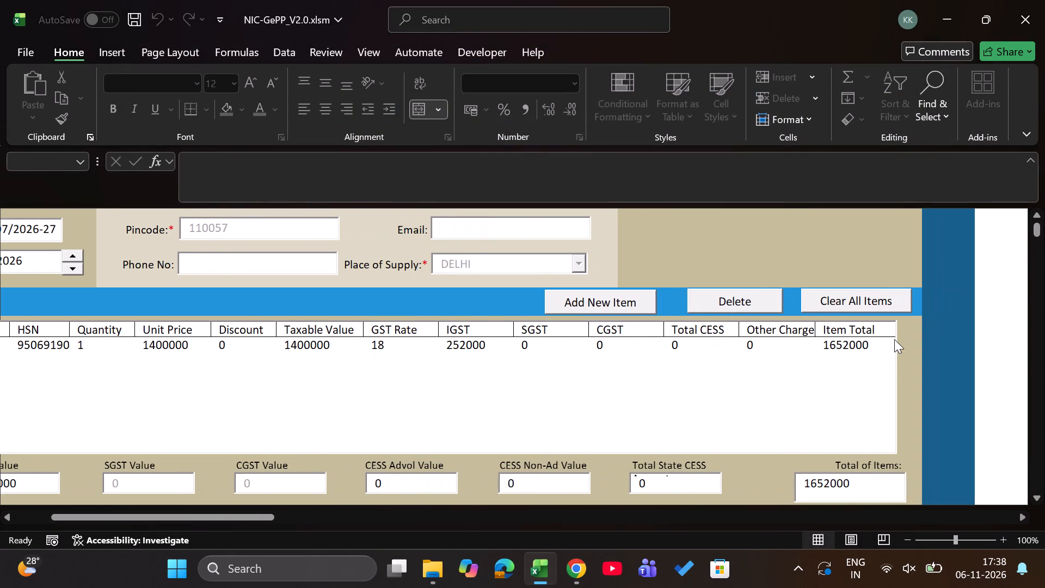
{"action": "scroll", "coordinate": [894, 339], "scroll_direction": "down", "scroll_amount": 1}
{"action": "left_click_drag", "start_coordinate": [1032, 231], "coordinate": [1032, 241]}
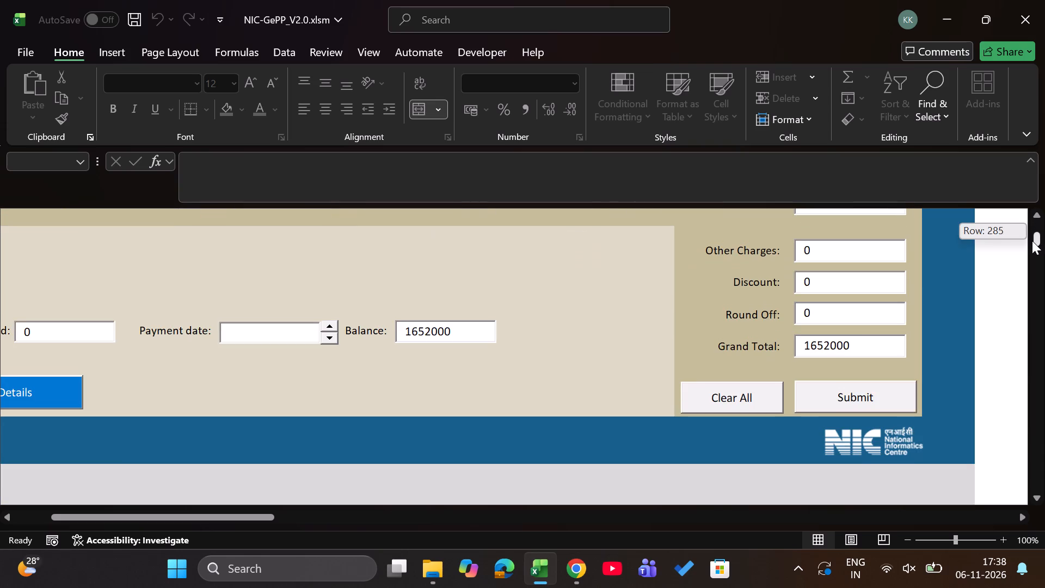
{"action": "left_click_drag", "start_coordinate": [1032, 241], "coordinate": [1032, 247]}
{"action": "left_click", "coordinate": [833, 407]}
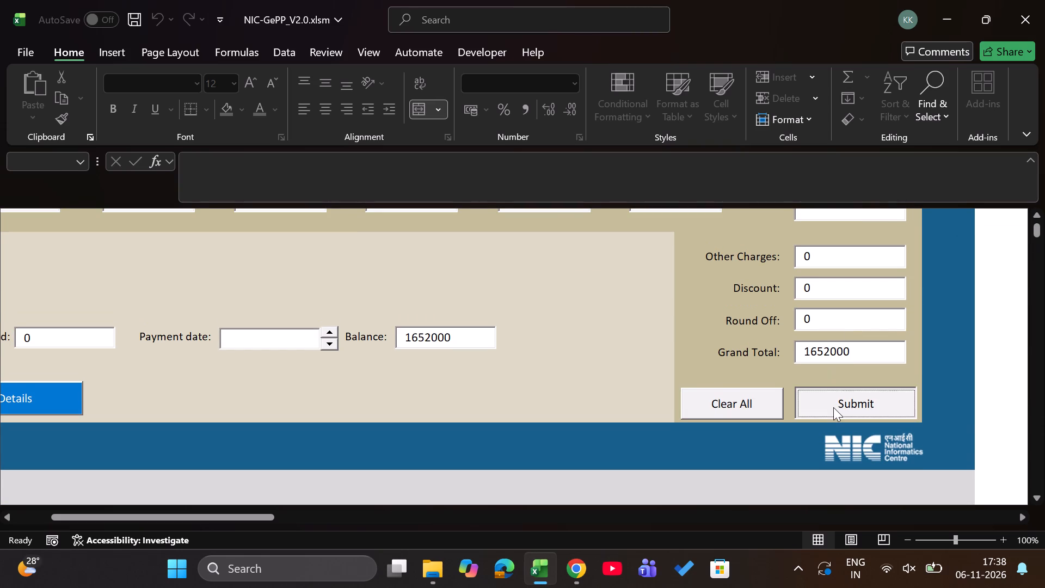
Review the document, party and item details in the e-invoice preview and confirm the SMK/007/2026-27 invoice.
{"action": "scroll", "coordinate": [618, 352], "scroll_direction": "down", "scroll_amount": 3}
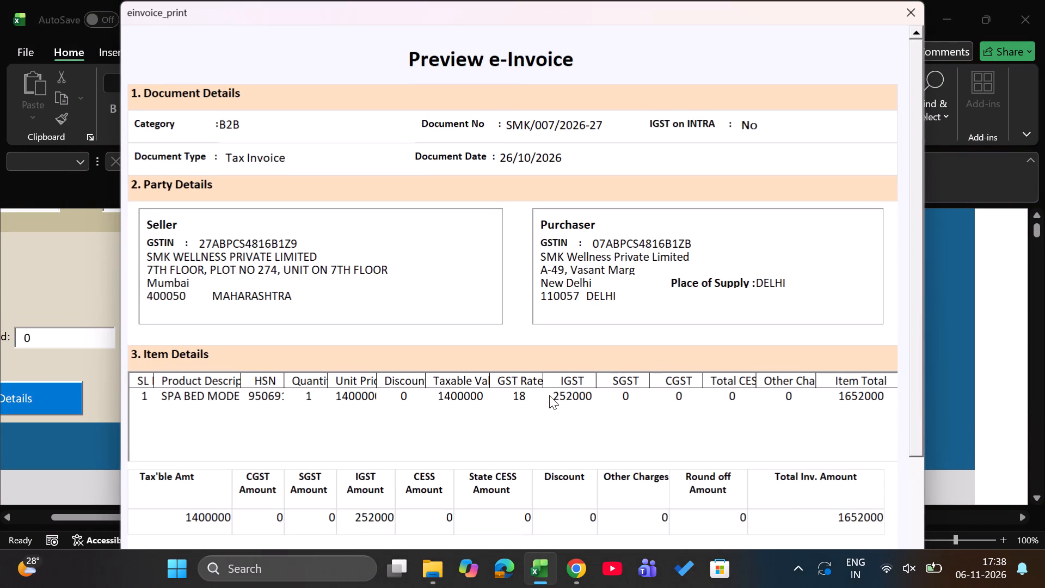
{"action": "left_click_drag", "start_coordinate": [913, 284], "coordinate": [912, 371]}
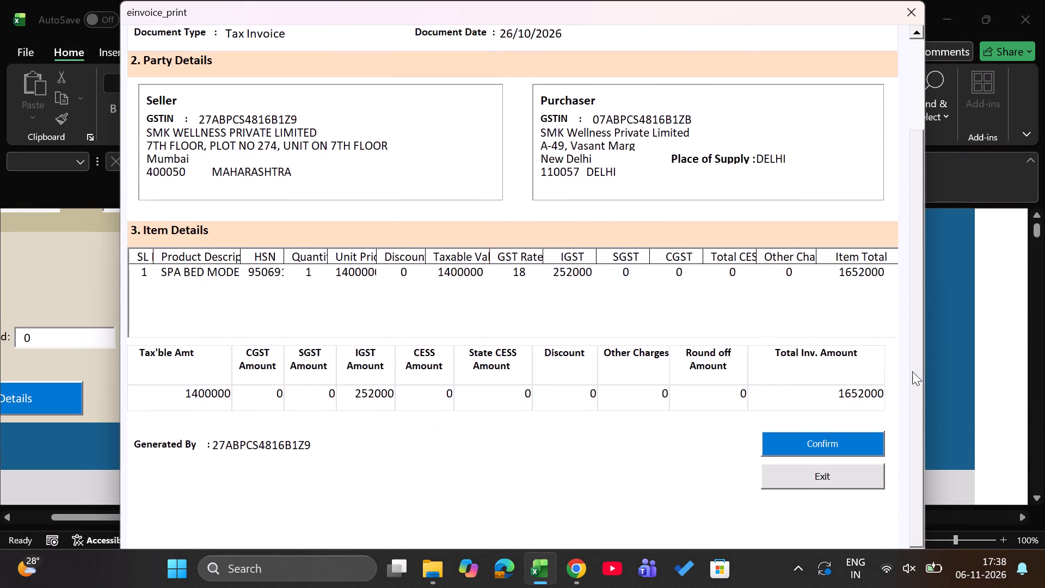
{"action": "left_click_drag", "start_coordinate": [912, 371], "coordinate": [919, 253]}
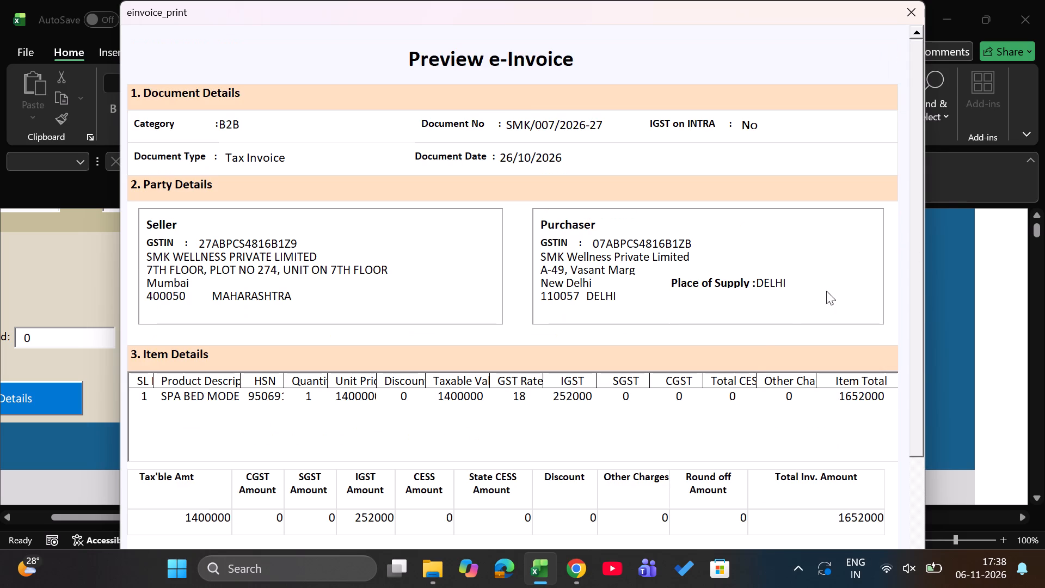
{"action": "scroll", "coordinate": [758, 331], "scroll_direction": "down", "scroll_amount": 6}
{"action": "left_click_drag", "start_coordinate": [919, 351], "coordinate": [920, 411]}
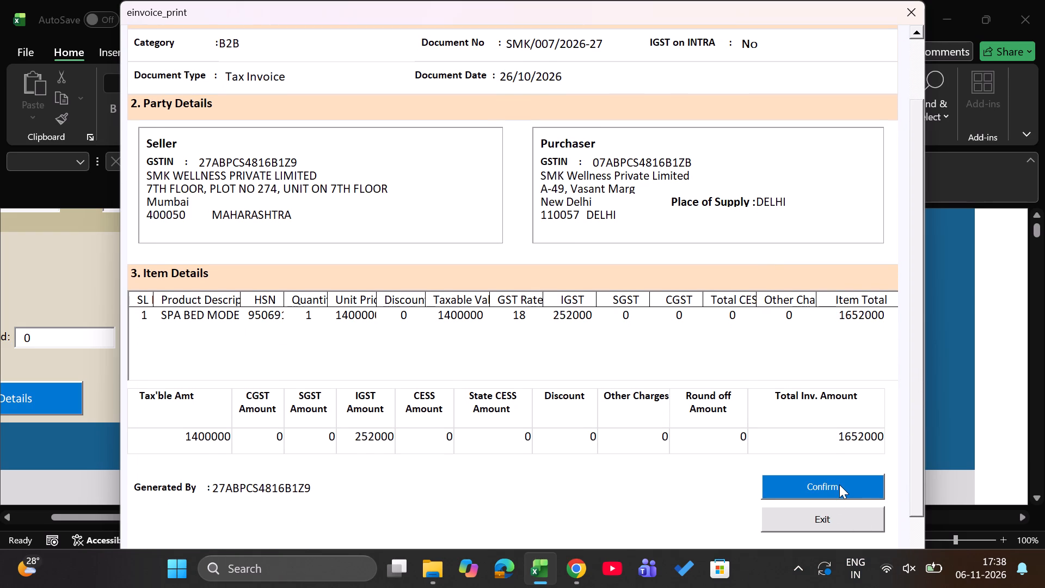
{"action": "left_click", "coordinate": [839, 485]}
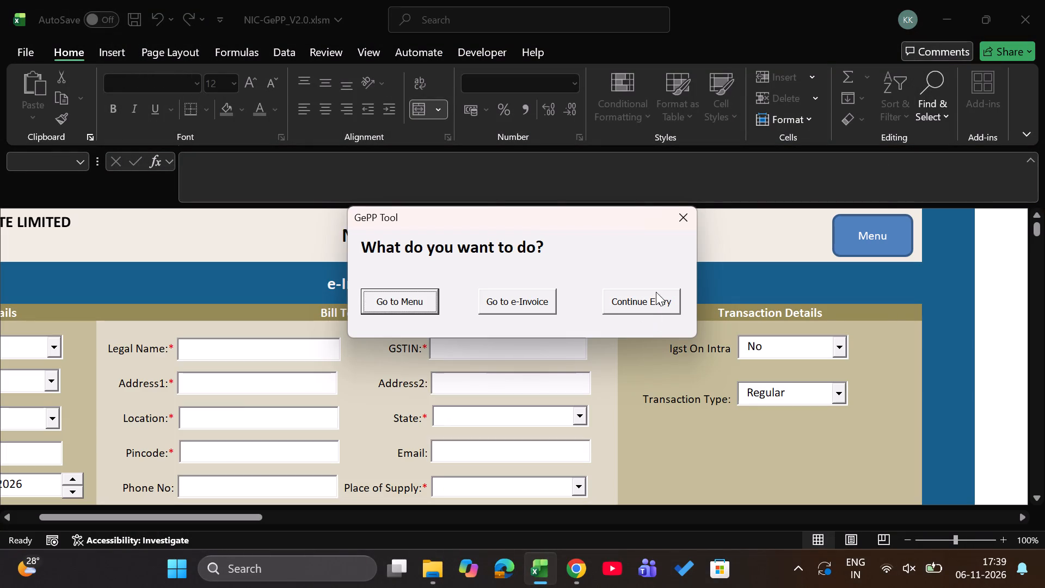
Choose to continue entry so a blank e-Invoice Entry form is ready for another invoice.
{"action": "left_click", "coordinate": [655, 294]}
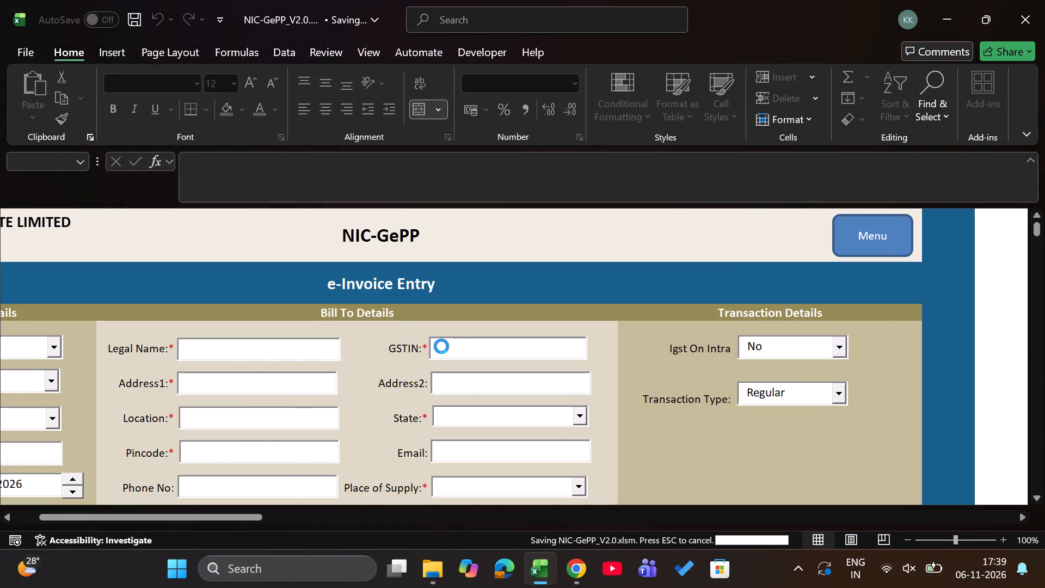
{"action": "scroll", "coordinate": [441, 346], "scroll_direction": "right", "scroll_amount": 1}
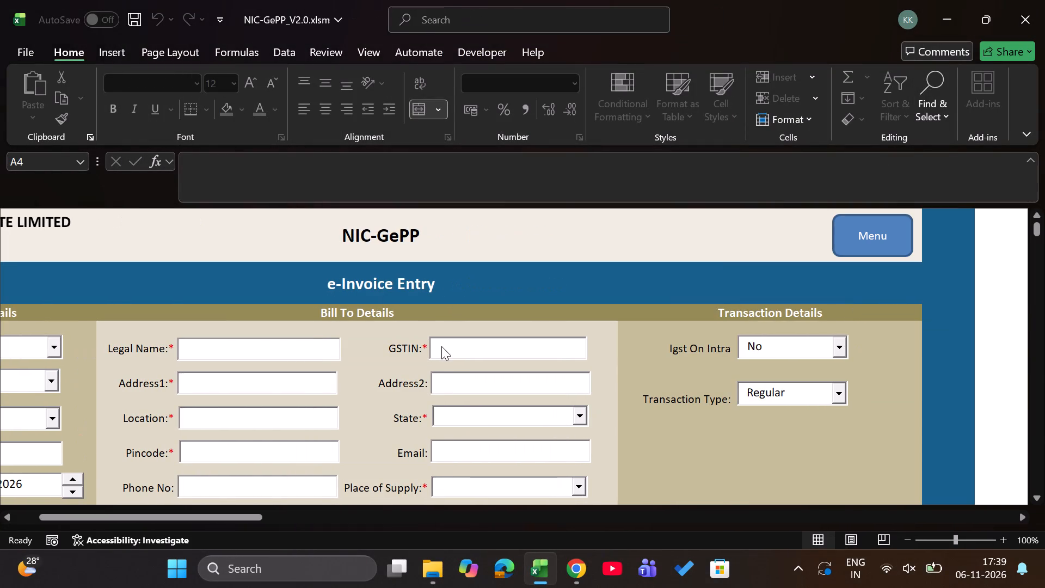
{"action": "scroll", "coordinate": [441, 346], "scroll_direction": "right", "scroll_amount": 3}
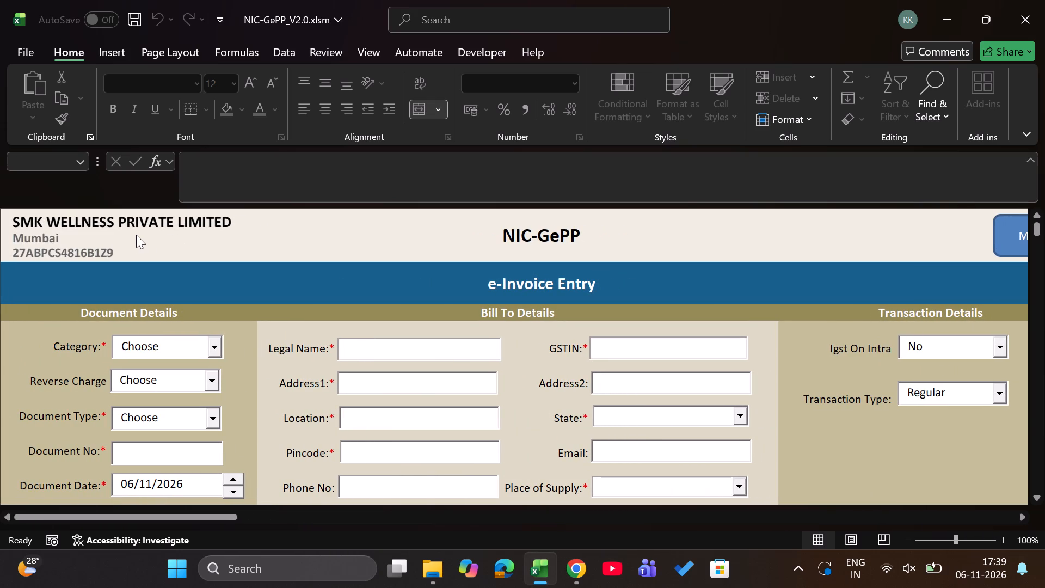
Switch to the GST e-Invoice portal in Chrome and open the Invoice Bulk Upload page.
{"action": "key", "text": "alt+Tab"}
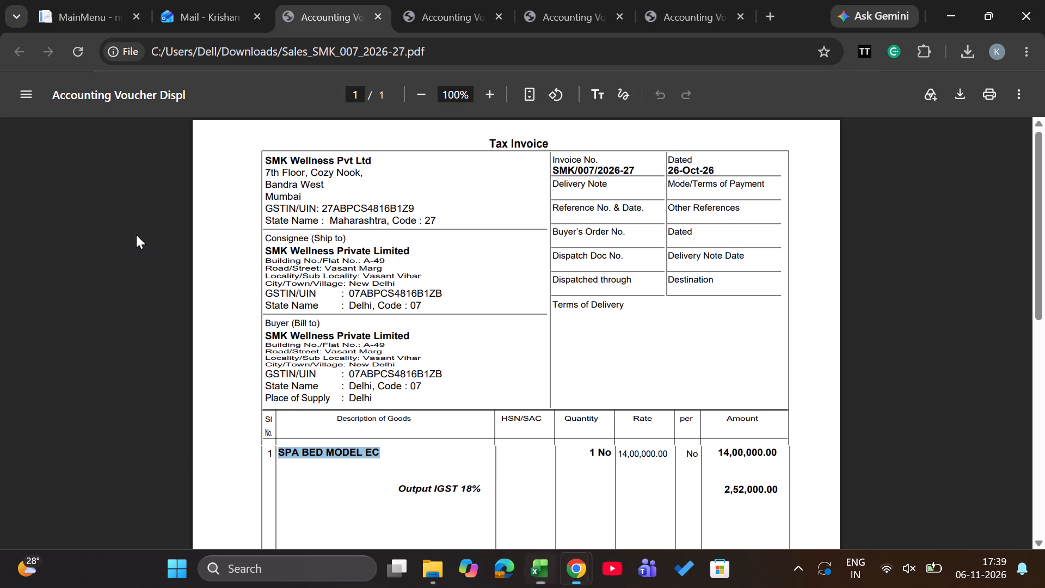
{"action": "key", "text": "ctrl+Home"}
{"action": "key", "text": "ctrl+Home"}
{"action": "key", "text": "ctrl+Home"}
{"action": "key", "text": "ctrl+Page_Down"}
{"action": "key", "text": "ctrl+Page_Down"}
{"action": "key", "text": "ctrl+Page_Down"}
{"action": "key", "text": "ctrl+Page_Down"}
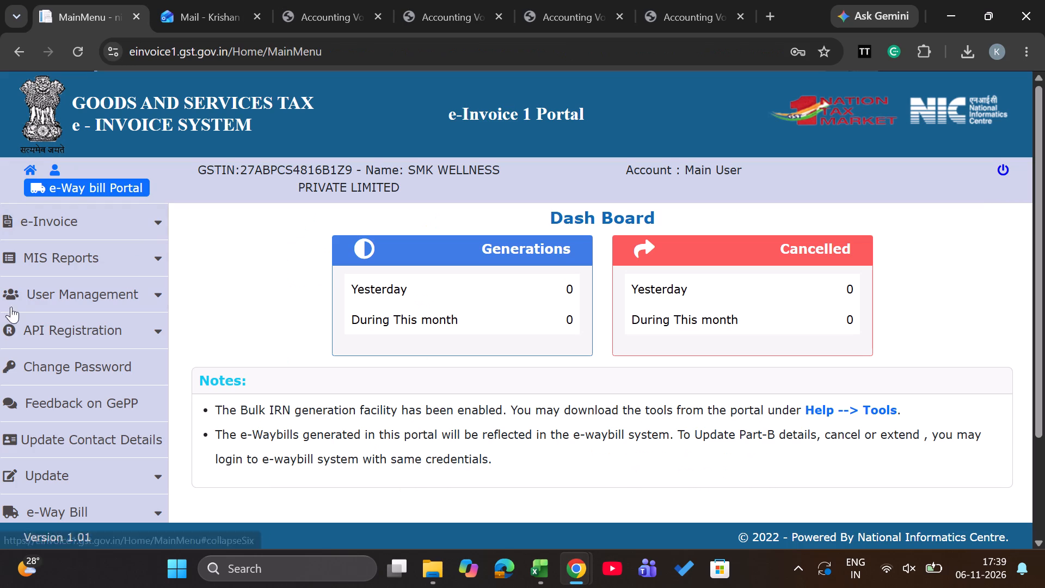
{"action": "scroll", "coordinate": [205, 291], "scroll_direction": "down", "scroll_amount": 1}
{"action": "left_click", "coordinate": [123, 193]}
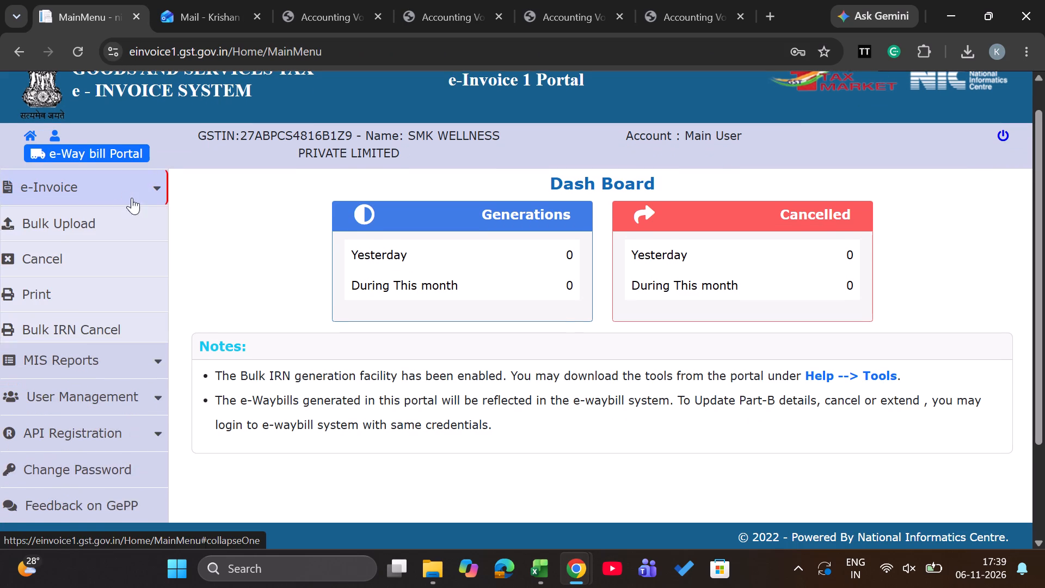
{"action": "left_click", "coordinate": [132, 225]}
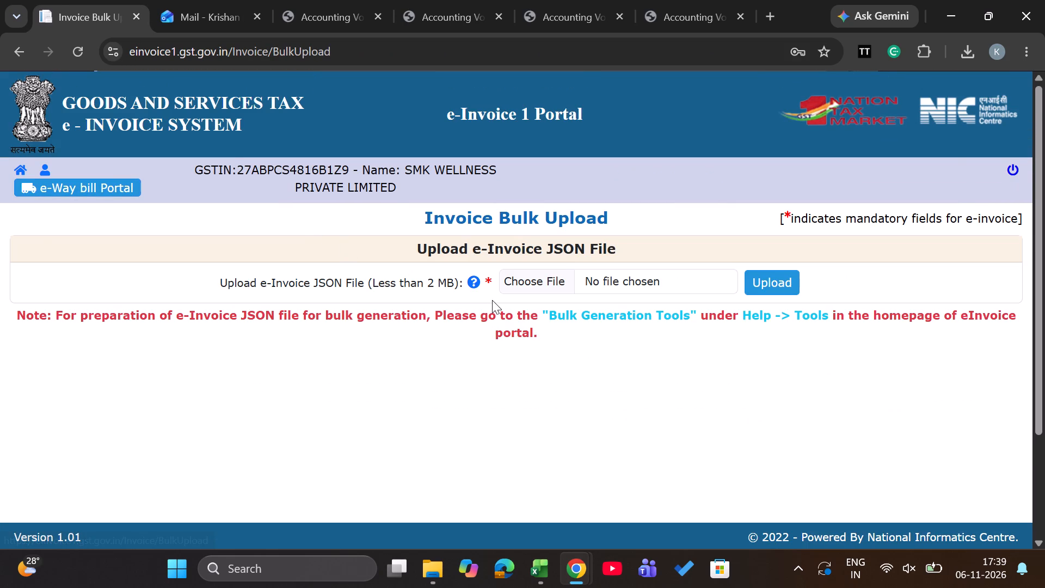
Close the SMK/007/2026-27 invoice PDF and the emailed SPA BED voucher PDF, and bring up the SMK/008/2026-27 invoice PDF.
{"action": "key", "text": "alt+Tab"}
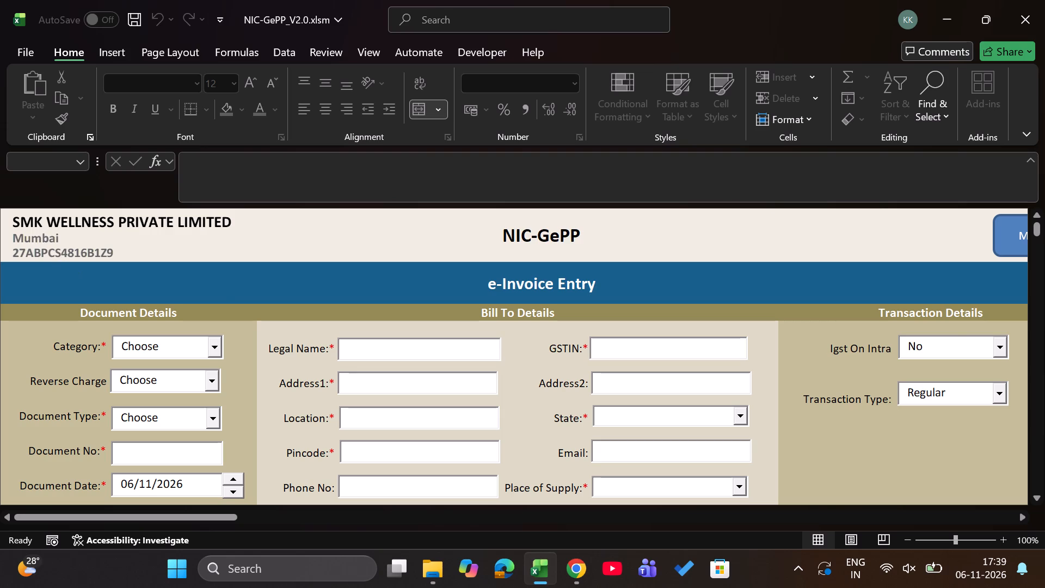
{"action": "key", "text": "alt+Tab"}
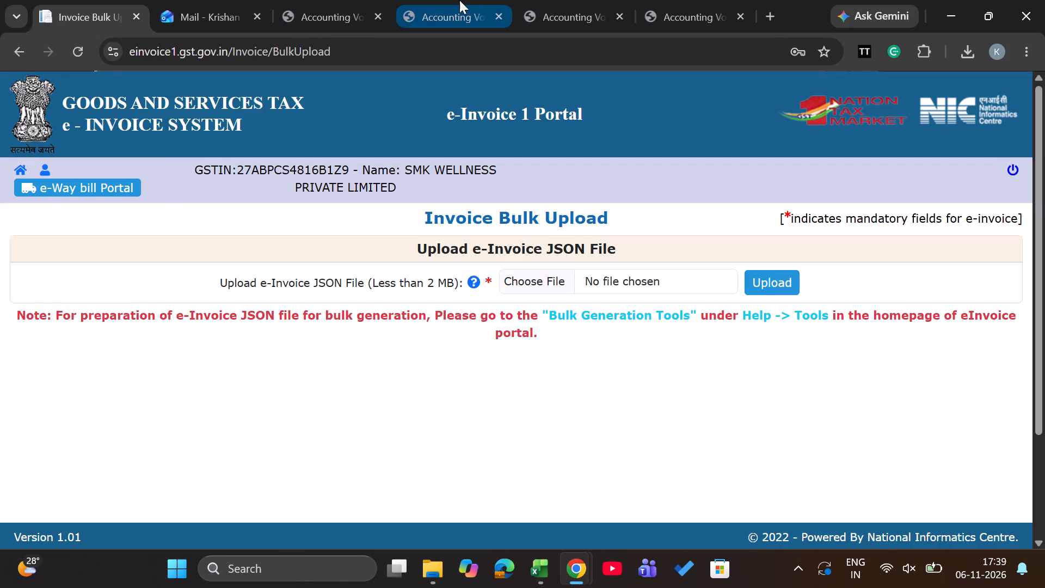
{"action": "left_click", "coordinate": [461, 0]}
{"action": "left_click", "coordinate": [315, 0]}
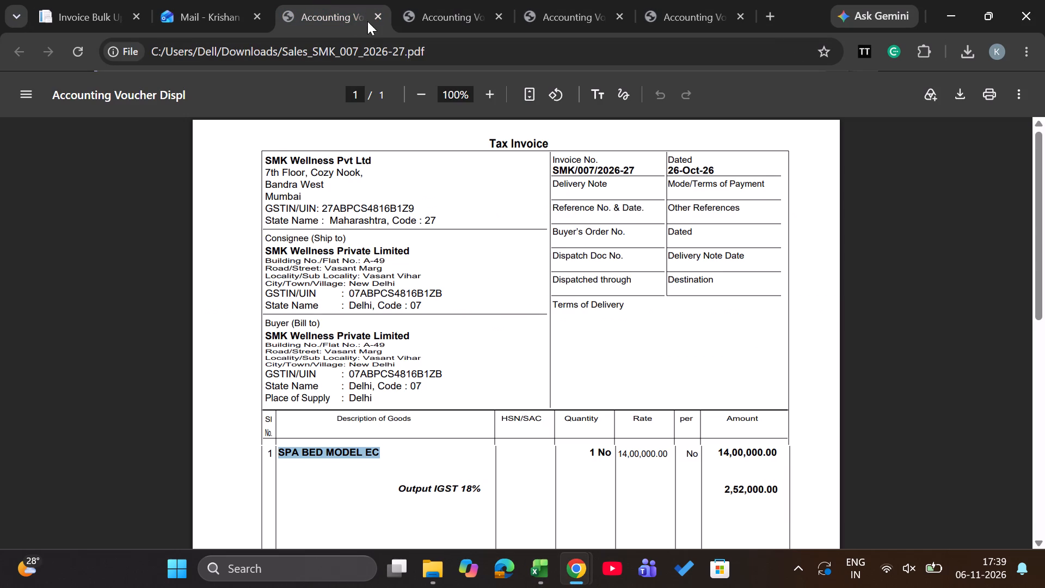
{"action": "left_click", "coordinate": [377, 16]}
{"action": "left_click", "coordinate": [480, 0]}
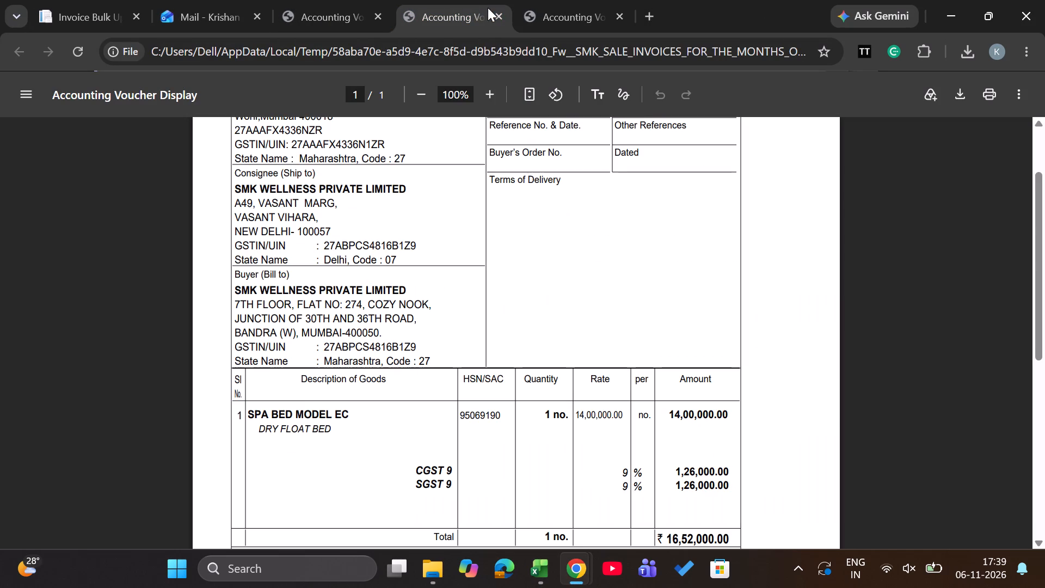
{"action": "left_click", "coordinate": [495, 15]}
{"action": "key", "text": "ctrl+Page_Up"}
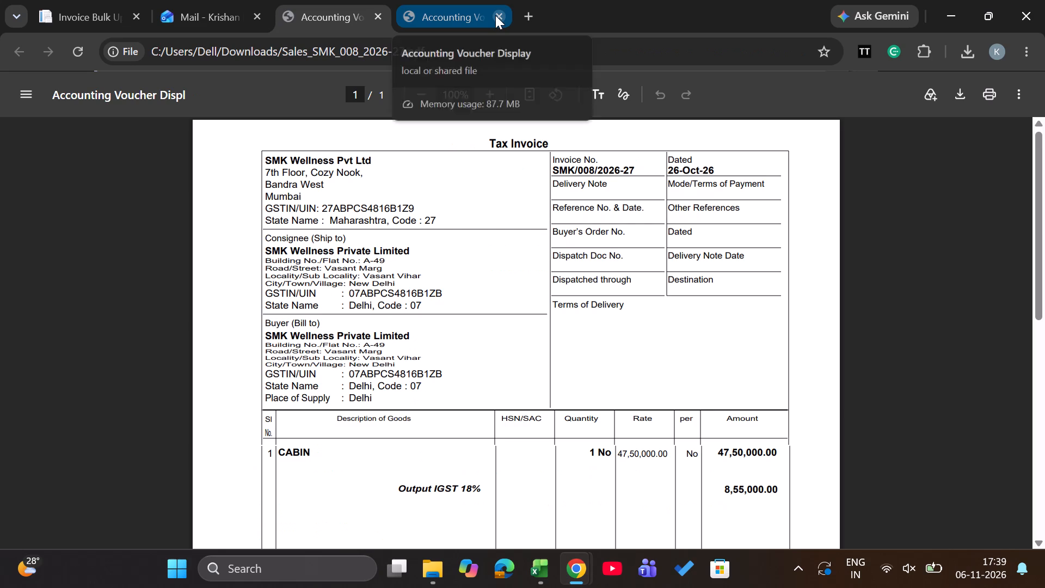
Copy invoice number SMK/008/2026-27 from the PDF into Document No of the e-Invoice Entry form in Excel.
{"action": "left_click_drag", "start_coordinate": [636, 167], "coordinate": [562, 181]}
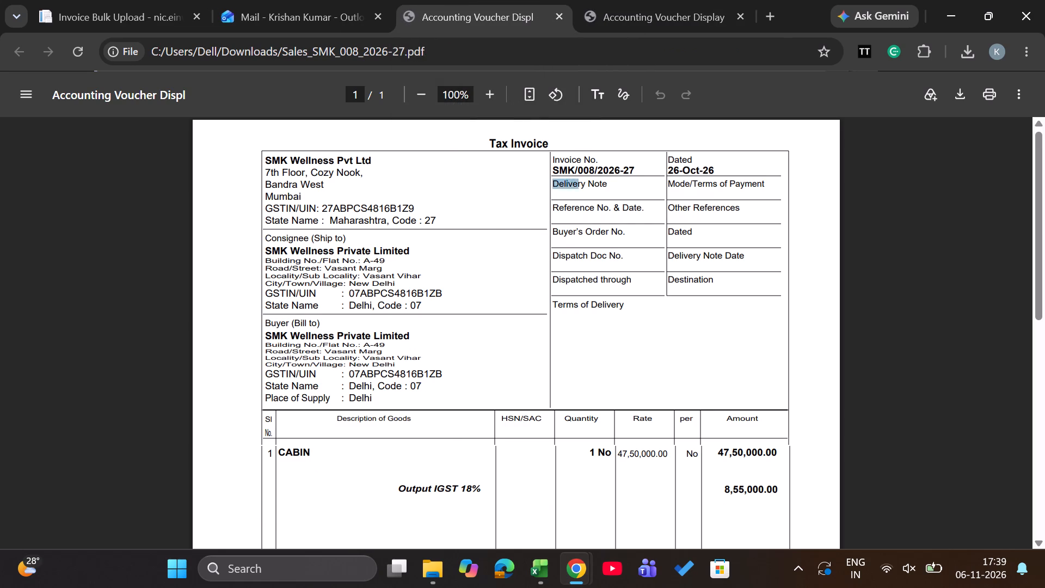
{"action": "left_click_drag", "start_coordinate": [562, 181], "coordinate": [550, 173]}
{"action": "key", "text": "ctrl+c"}
{"action": "key", "text": "alt+Tab"}
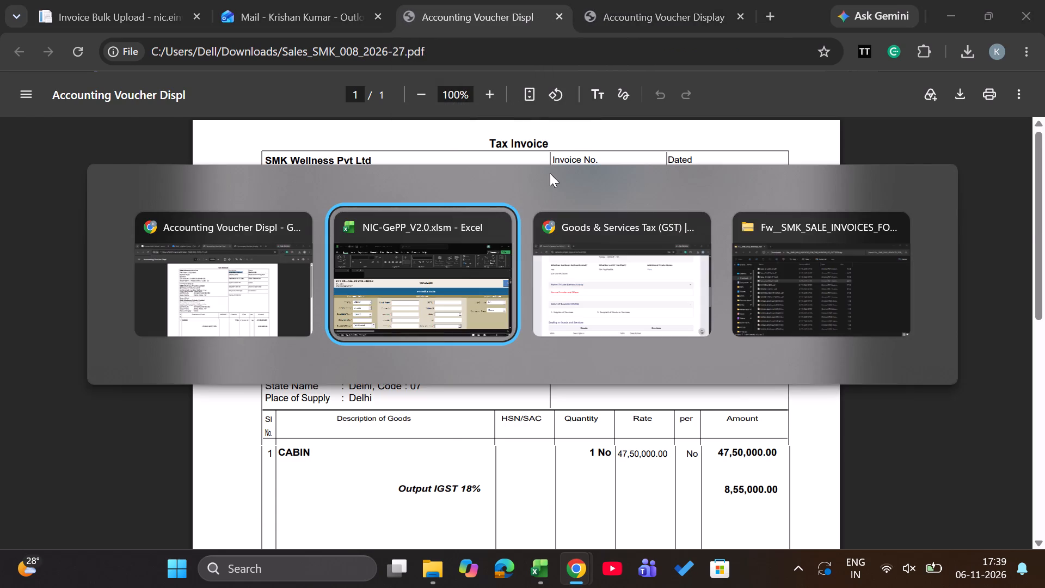
{"action": "left_click", "coordinate": [170, 457]}
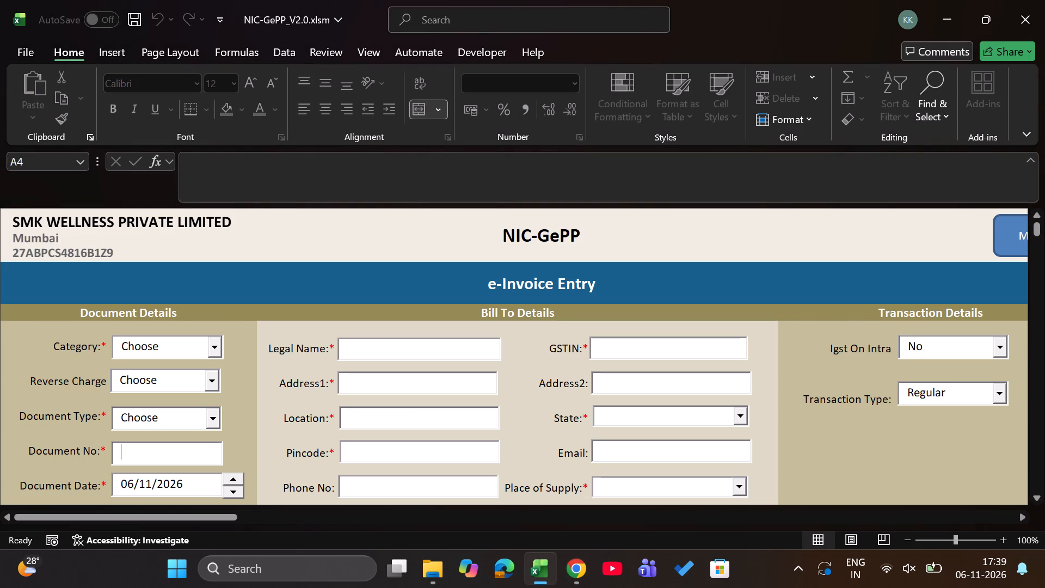
{"action": "key", "text": "ctrl+v"}
Set the invoice's category to B2B, reverse charge to No and document type to Tax Invoice.
{"action": "left_click", "coordinate": [216, 350]}
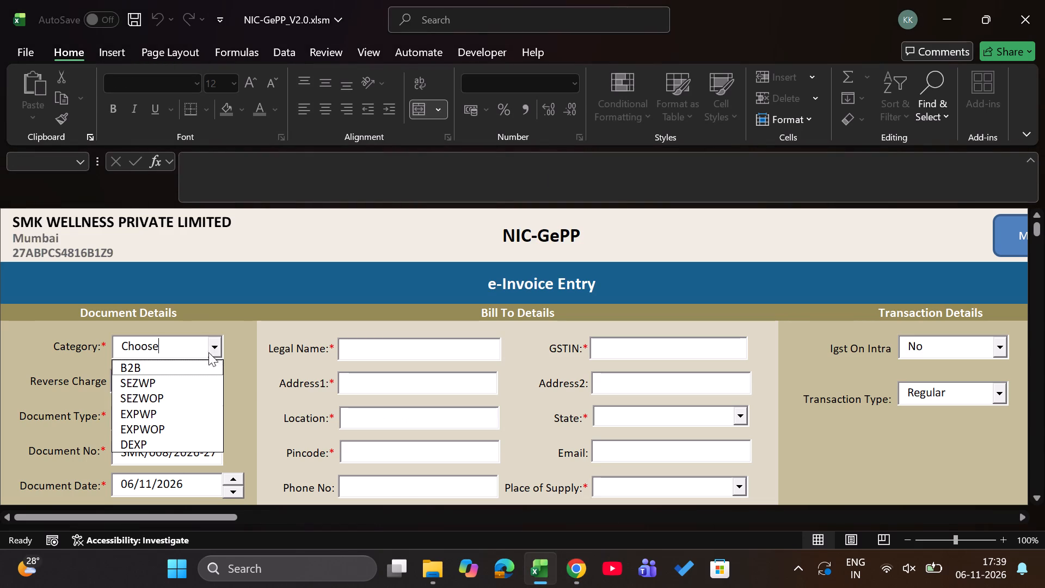
{"action": "left_click", "coordinate": [175, 367]}
{"action": "left_click", "coordinate": [216, 382]}
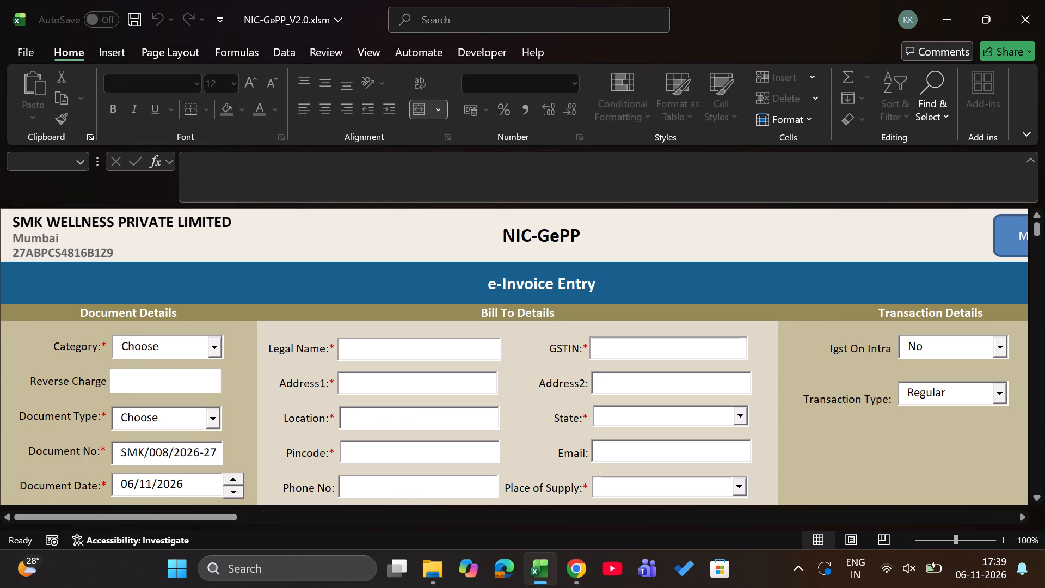
{"action": "left_click", "coordinate": [188, 414]}
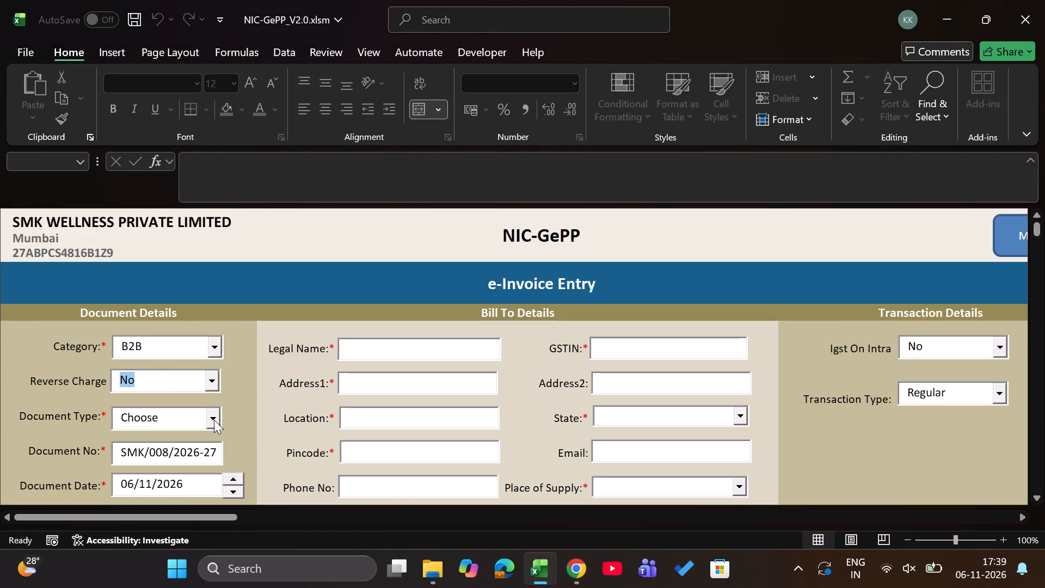
{"action": "left_click", "coordinate": [214, 420]}
{"action": "left_click", "coordinate": [164, 443]}
Set the document date of SMK/008/2026-27 to 26/10/2026.
{"action": "left_click", "coordinate": [192, 485]}
{"action": "key", "text": "Left"}
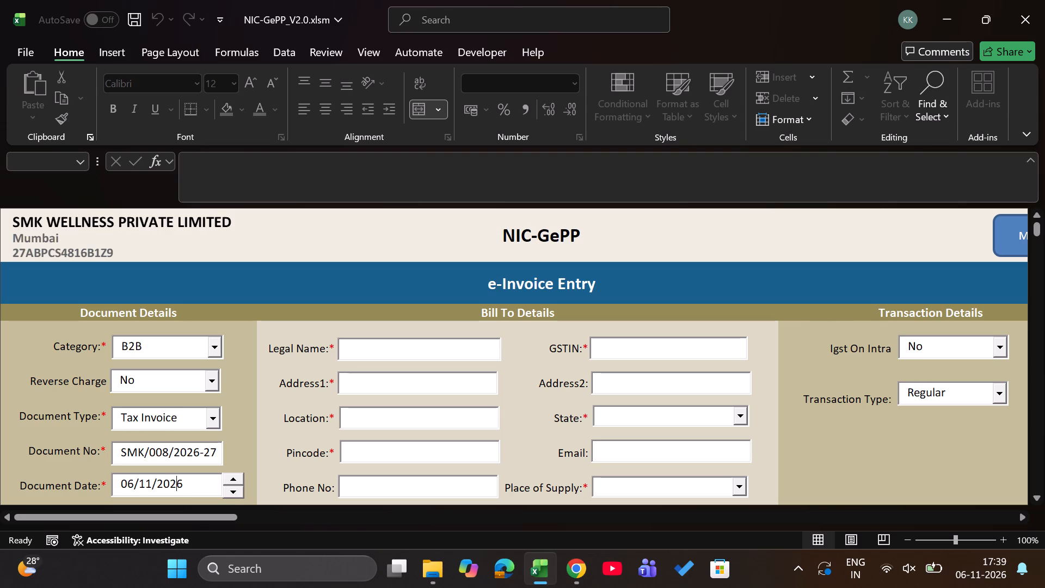
{"action": "key", "text": "Left"}
{"action": "key", "text": "Left"}
{"action": "key", "text": "Left"}
{"action": "key", "text": "Left"}
{"action": "key", "text": "Left"}
{"action": "key", "text": "Left"}
{"action": "key", "text": "Left"}
{"action": "key", "text": "Left"}
{"action": "key", "text": "BackSpace"}
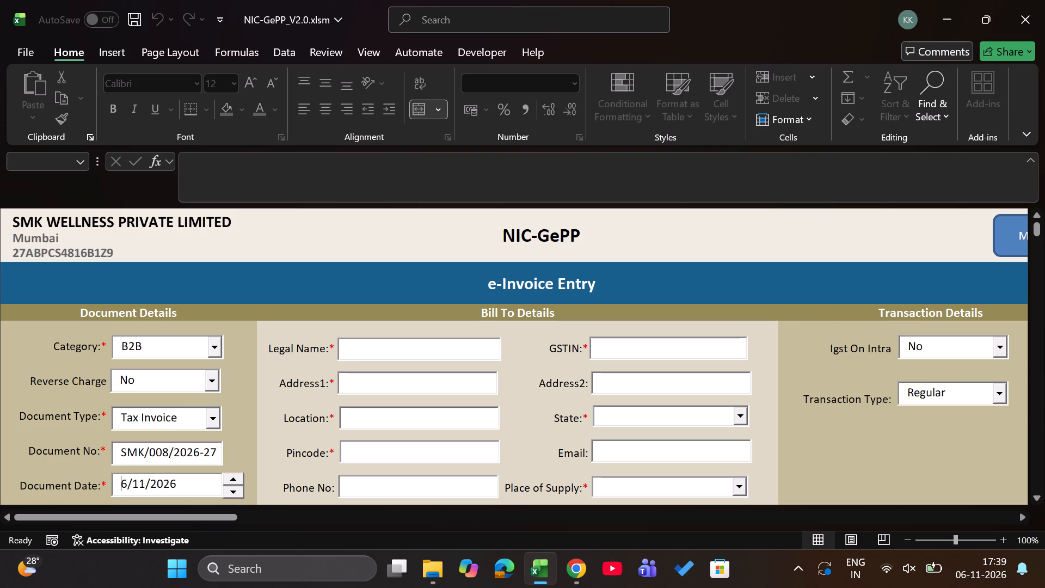
{"action": "key", "text": "2"}
{"action": "key", "text": "Right"}
{"action": "key", "text": "Right"}
{"action": "key", "text": "Right"}
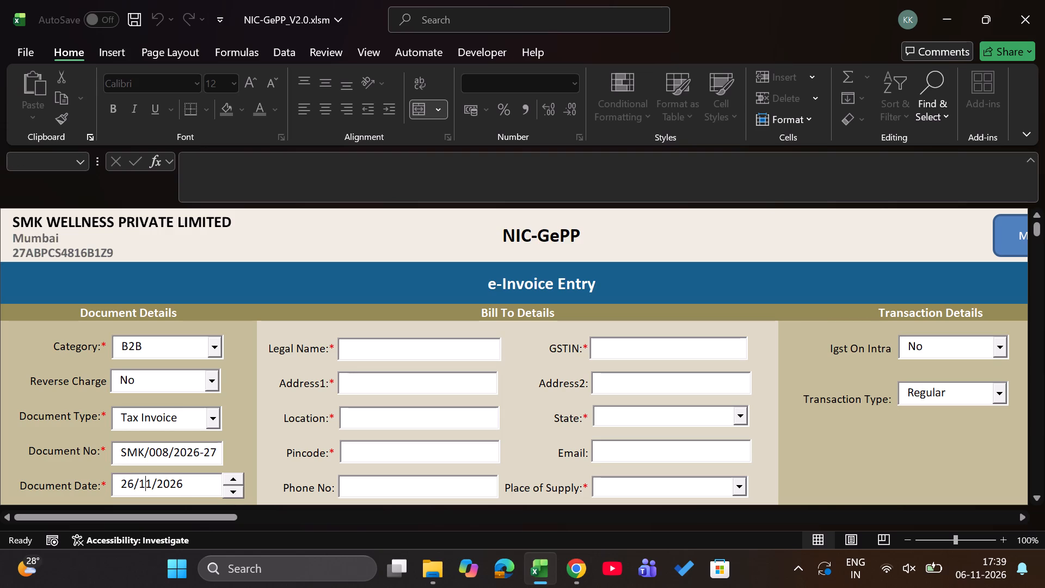
{"action": "key", "text": "Right"}
{"action": "key", "text": "BackSpace"}
{"action": "key", "text": "0"}
Copy the consignee's GSTIN from the SMK/008/2026-27 invoice PDF in Chrome into the Bill To GSTIN field in the Excel form.
{"action": "left_click", "coordinate": [384, 355]}
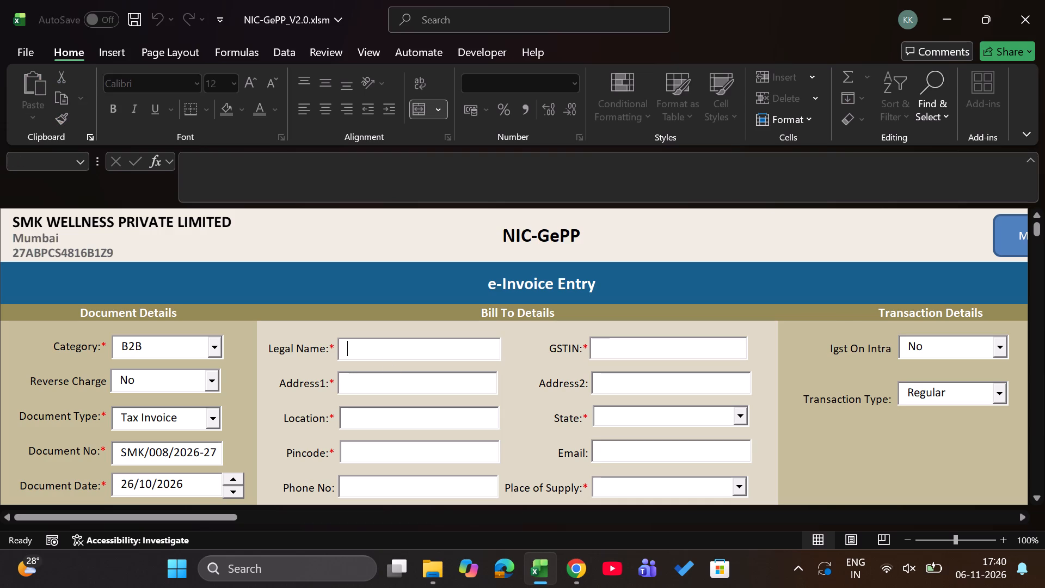
{"action": "left_click", "coordinate": [615, 345]}
{"action": "key", "text": "alt+Tab"}
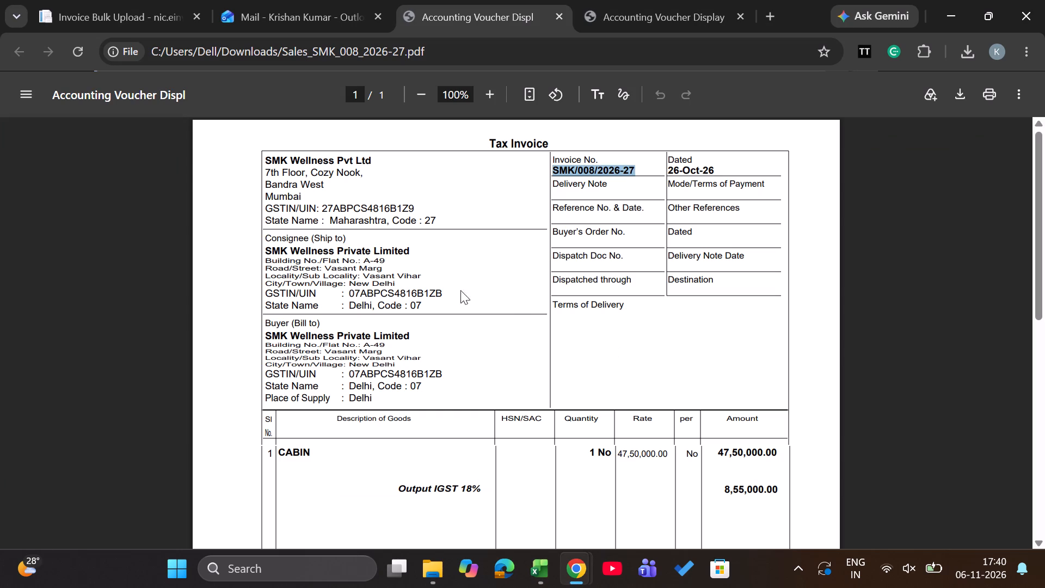
{"action": "left_click_drag", "start_coordinate": [348, 289], "coordinate": [441, 296]}
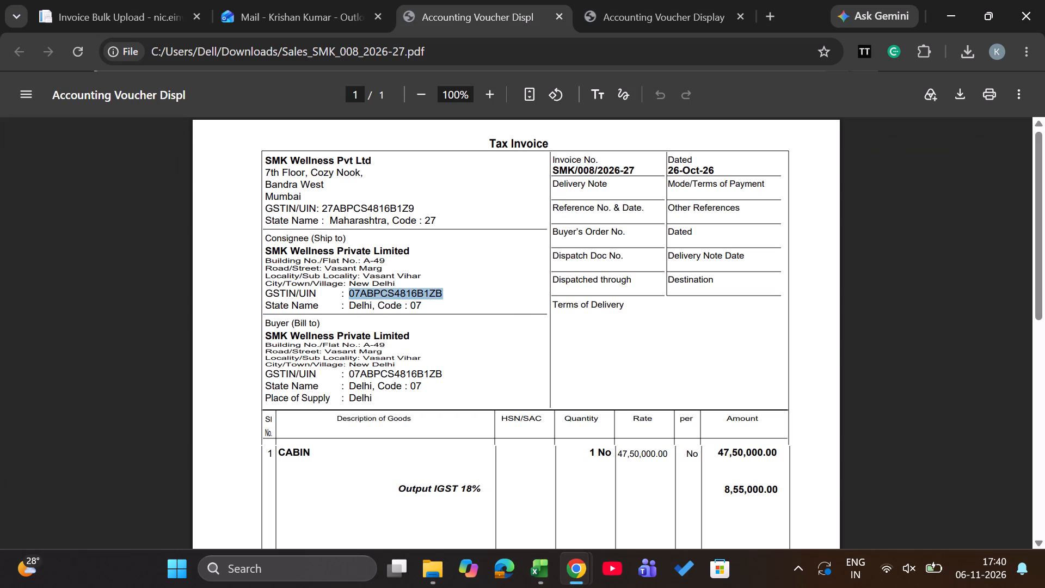
{"action": "left_click_drag", "start_coordinate": [441, 296], "coordinate": [441, 295]}
{"action": "key", "text": "ctrl+c"}
{"action": "key", "text": "alt+Tab"}
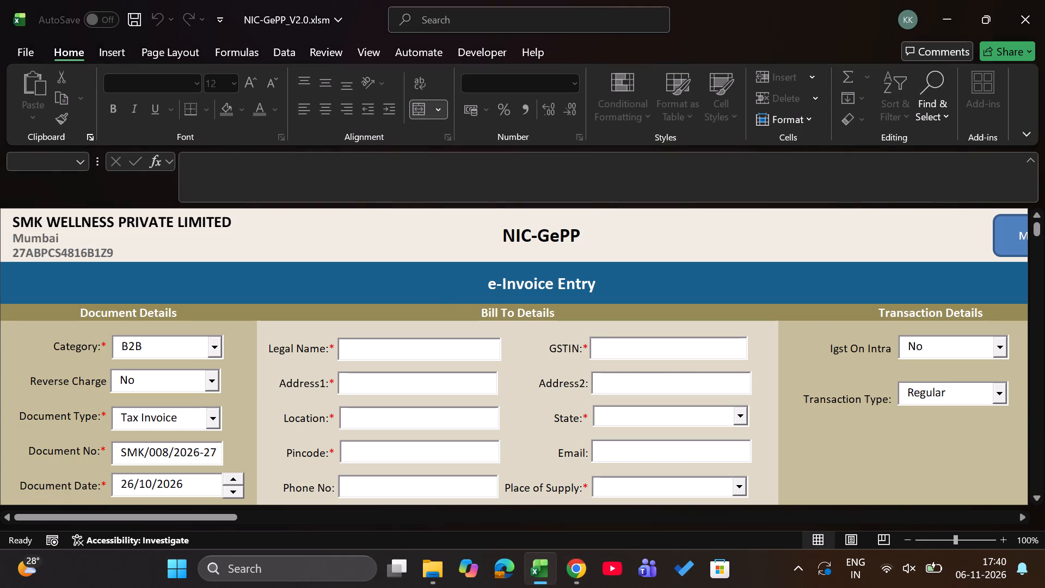
{"action": "key", "text": "ctrl+v"}
{"action": "left_click", "coordinate": [626, 366]}
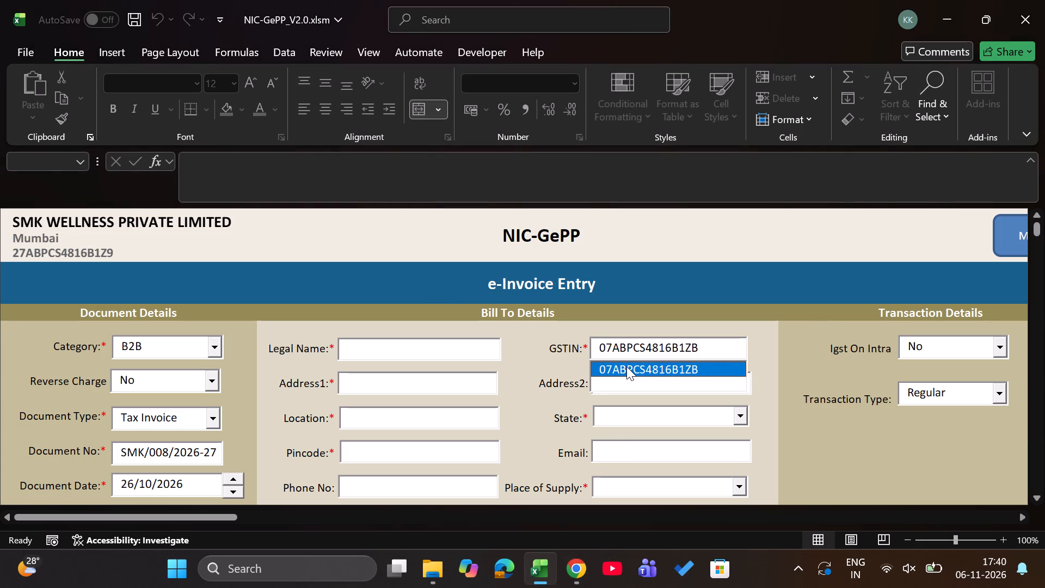
Copy the consignee name SMK Wellness Private Limited from the invoice PDF in Chrome into the Bill To Legal Name in Excel.
{"action": "left_click", "coordinate": [428, 350]}
{"action": "key", "text": "alt+Tab"}
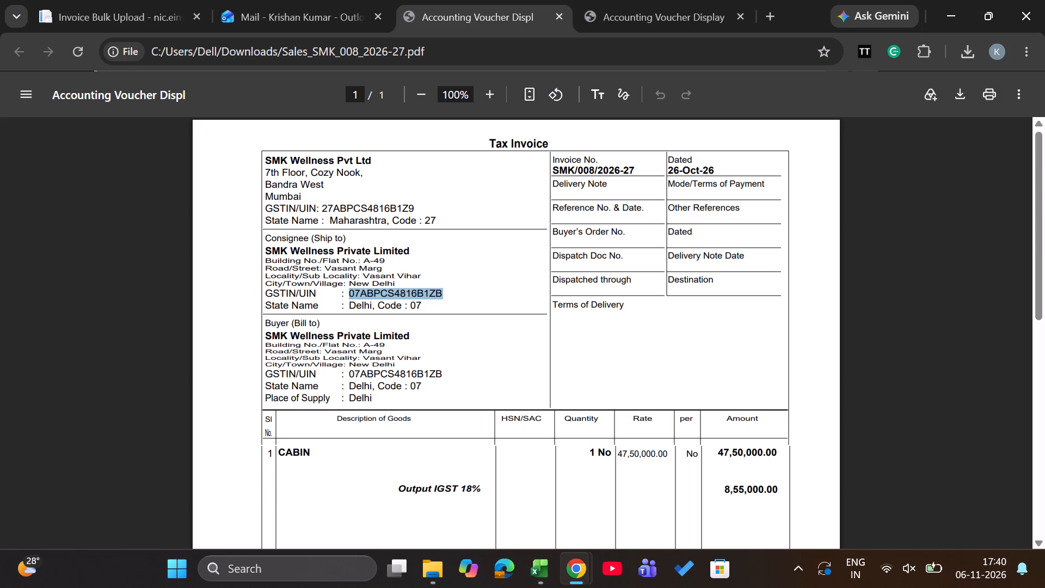
{"action": "left_click_drag", "start_coordinate": [267, 248], "coordinate": [406, 247]}
{"action": "left_click_drag", "start_coordinate": [423, 254], "coordinate": [410, 250]}
{"action": "left_click_drag", "start_coordinate": [410, 250], "coordinate": [266, 253]}
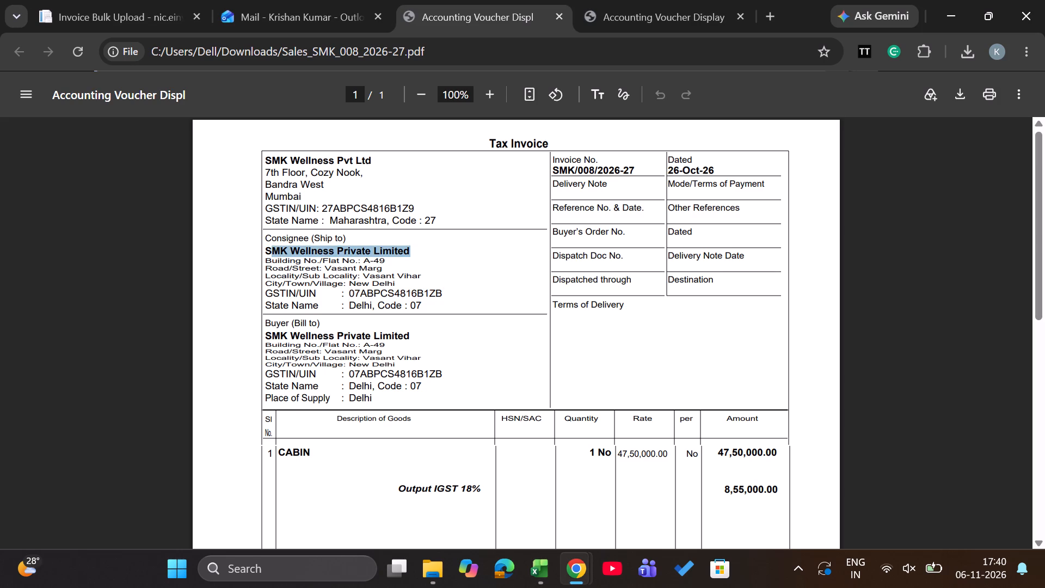
{"action": "key", "text": "ctrl+c"}
{"action": "key", "text": "alt+Tab"}
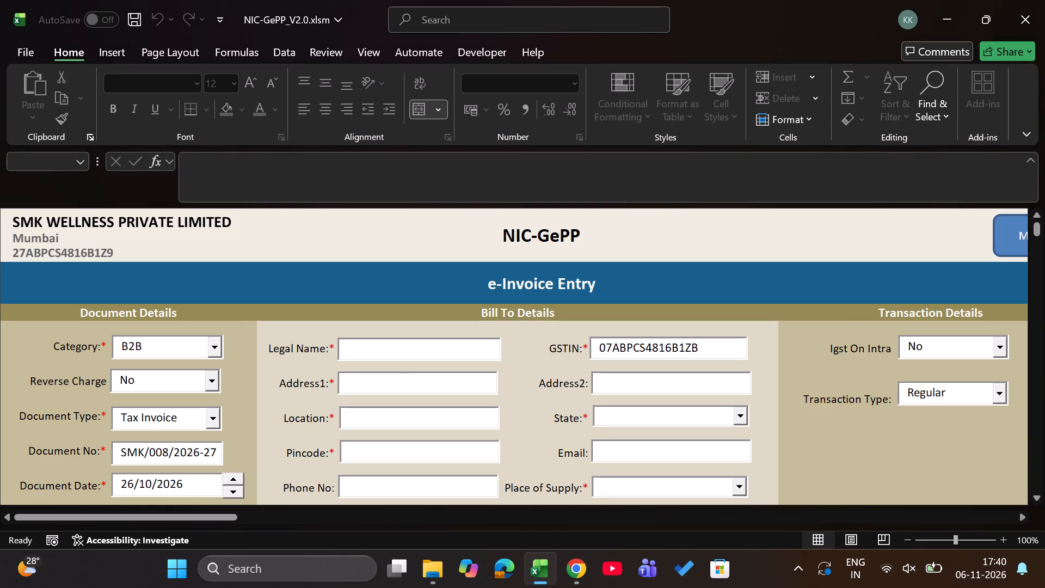
{"action": "left_click", "coordinate": [391, 353]}
{"action": "key", "text": "ctrl+v"}
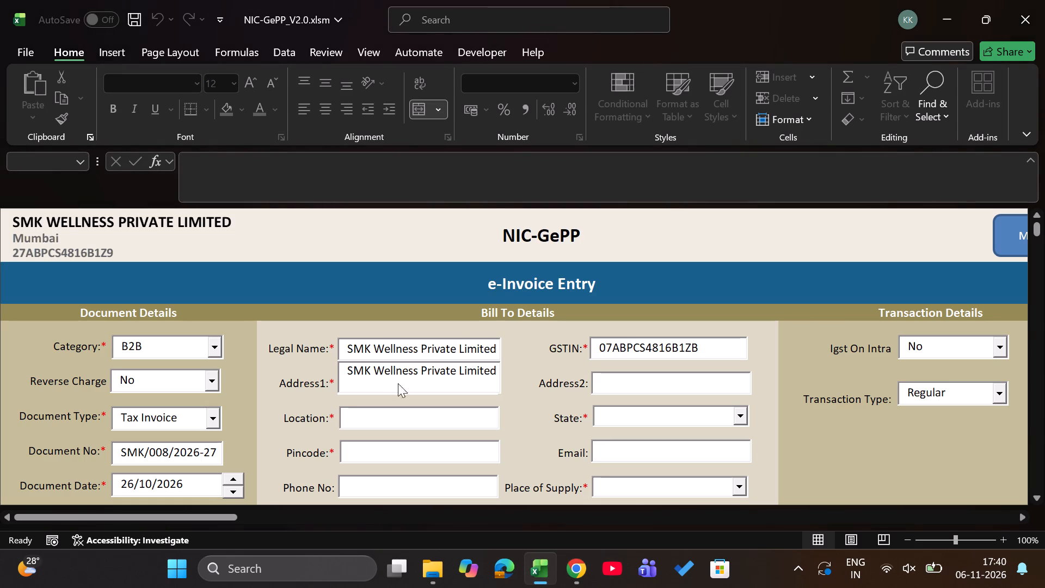
{"action": "left_click", "coordinate": [389, 371]}
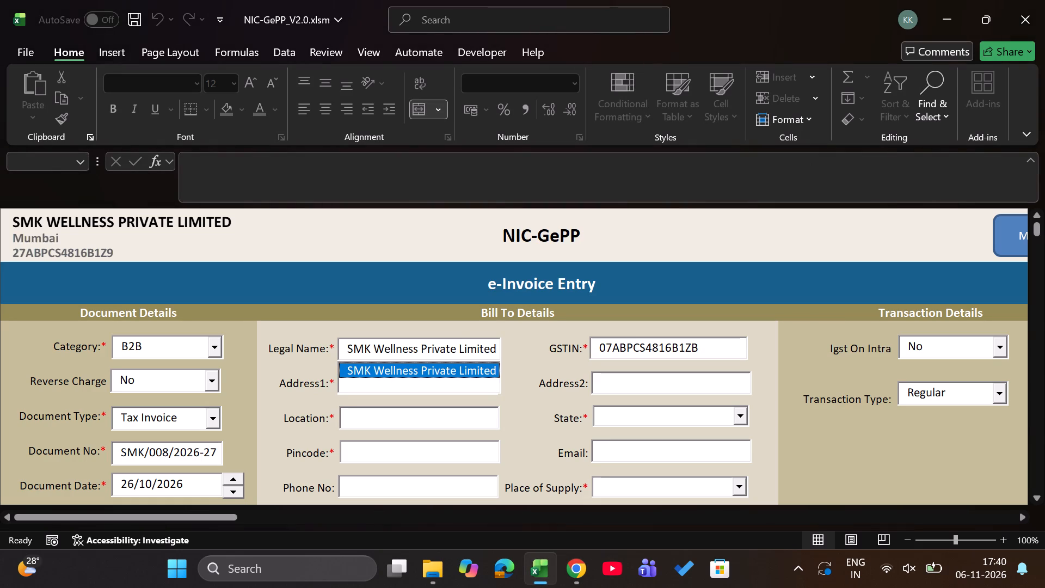
{"action": "left_click", "coordinate": [630, 382]}
Enter the buyer's building number and road from the SMK/008/2026-27 invoice as Bill To Address1.
{"action": "left_click", "coordinate": [368, 382]}
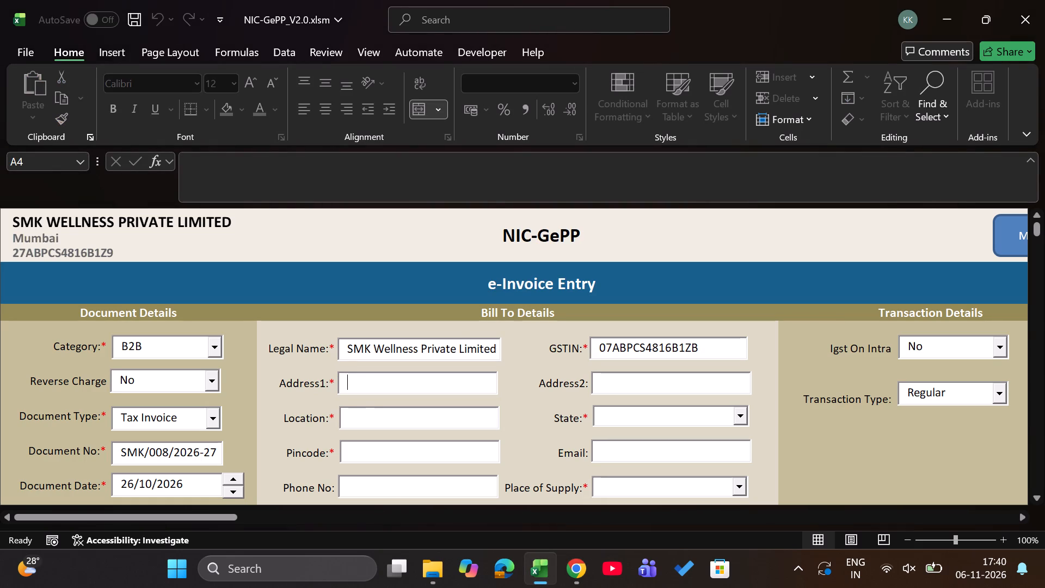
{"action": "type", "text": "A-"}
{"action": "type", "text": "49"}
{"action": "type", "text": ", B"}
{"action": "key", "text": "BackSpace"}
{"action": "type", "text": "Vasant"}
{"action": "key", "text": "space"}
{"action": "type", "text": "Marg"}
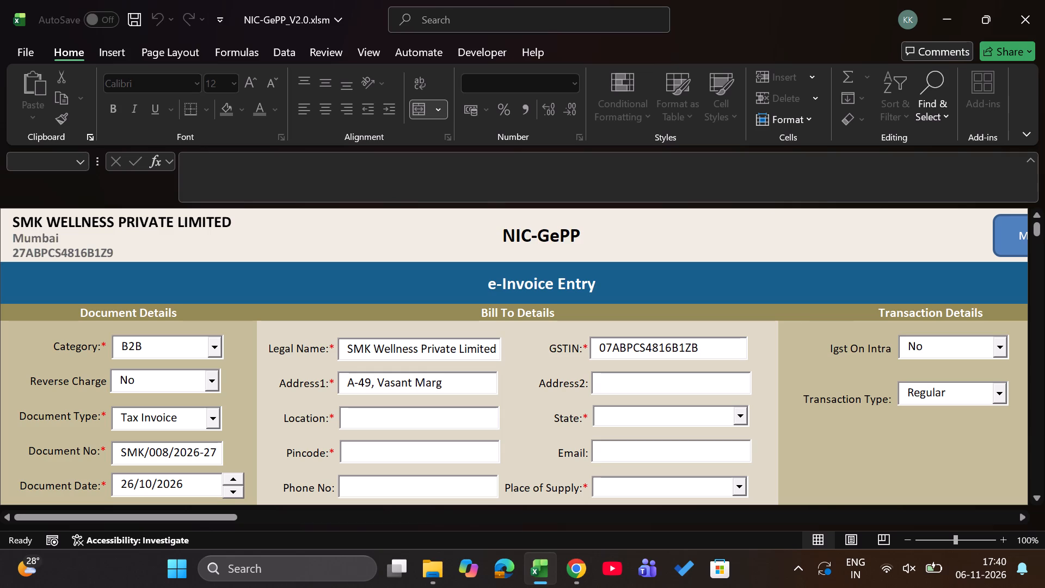
Enter the buyer's locality from the SMK/008/2026-27 invoice as Bill To Address2.
{"action": "left_click", "coordinate": [634, 382]}
{"action": "type", "text": "Vihar"}
{"action": "key", "text": "BackSpace"}
{"action": "key", "text": "BackSpace"}
{"action": "key", "text": "BackSpace"}
{"action": "key", "text": "BackSpace"}
{"action": "type", "text": "asant"}
{"action": "key", "text": "space"}
{"action": "type", "text": "Vihar"}
Enter New Delhi as the Bill To Location and set the Bill To State to DELHI.
{"action": "key", "text": "alt+Tab"}
{"action": "key", "text": "alt+Tab"}
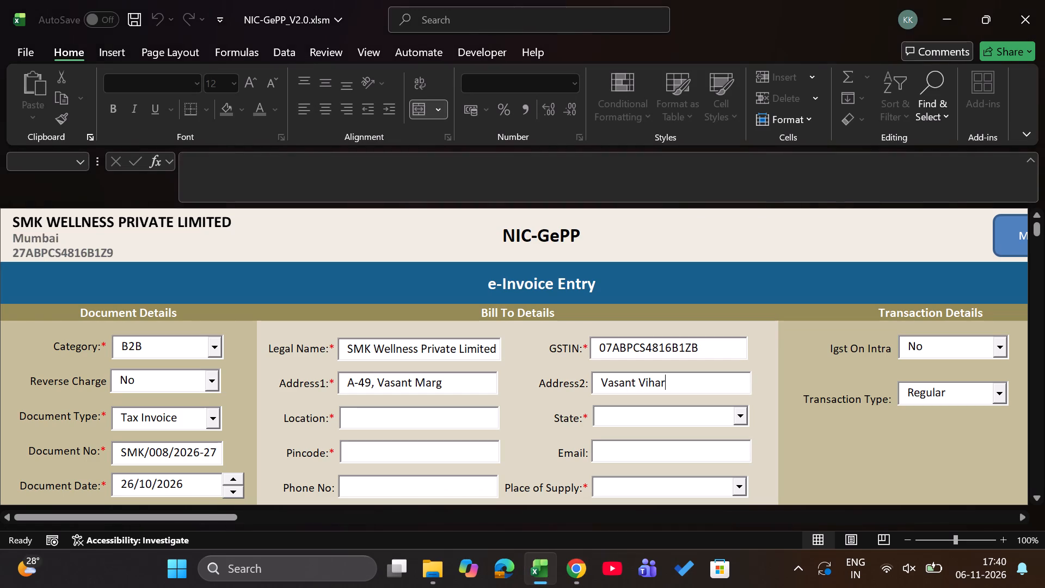
{"action": "left_click", "coordinate": [407, 424]}
{"action": "type", "text": "New De"}
{"action": "type", "text": "lhi"}
{"action": "left_click", "coordinate": [742, 417]}
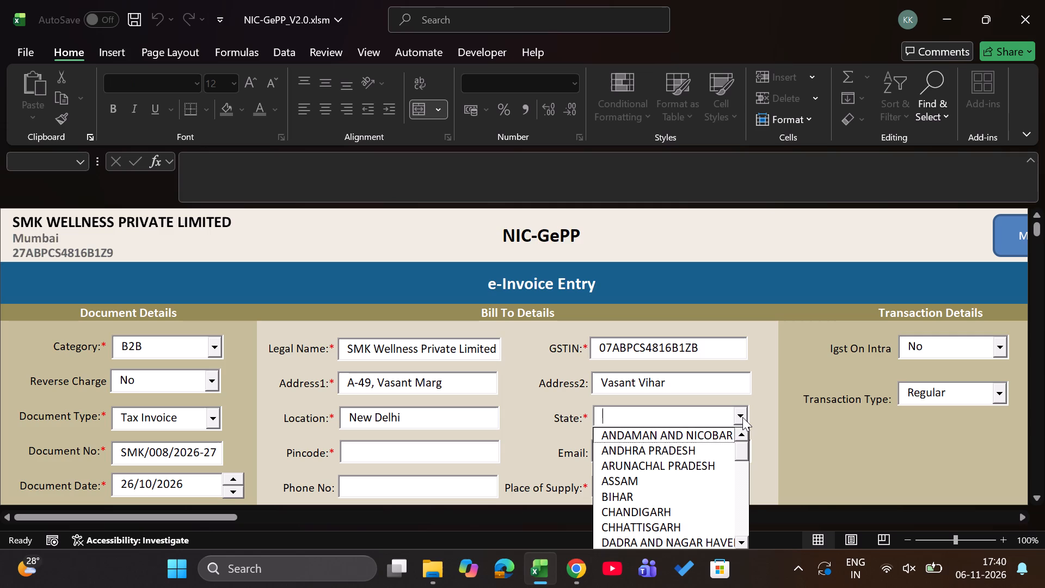
{"action": "type", "text": "de"}
{"action": "key", "text": "Return"}
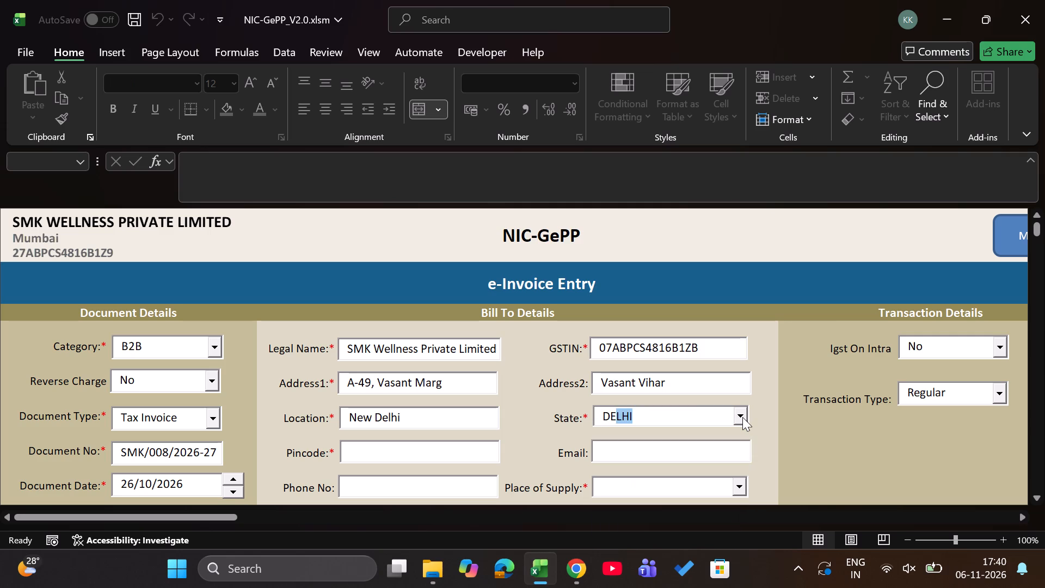
Enter 110057 as the Bill To Pincode and check it against the GST taxpayer search page in Chrome.
{"action": "left_click", "coordinate": [466, 454]}
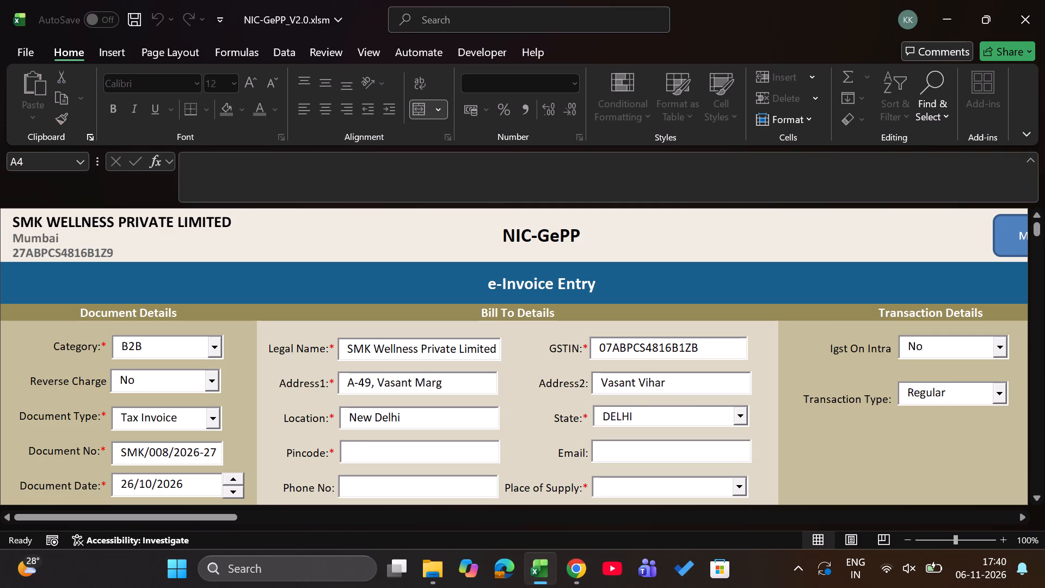
{"action": "type", "text": "11000"}
{"action": "key", "text": "BackSpace"}
{"action": "type", "text": "57"}
{"action": "left_click", "coordinate": [780, 446]}
{"action": "key", "text": "alt+Tab"}
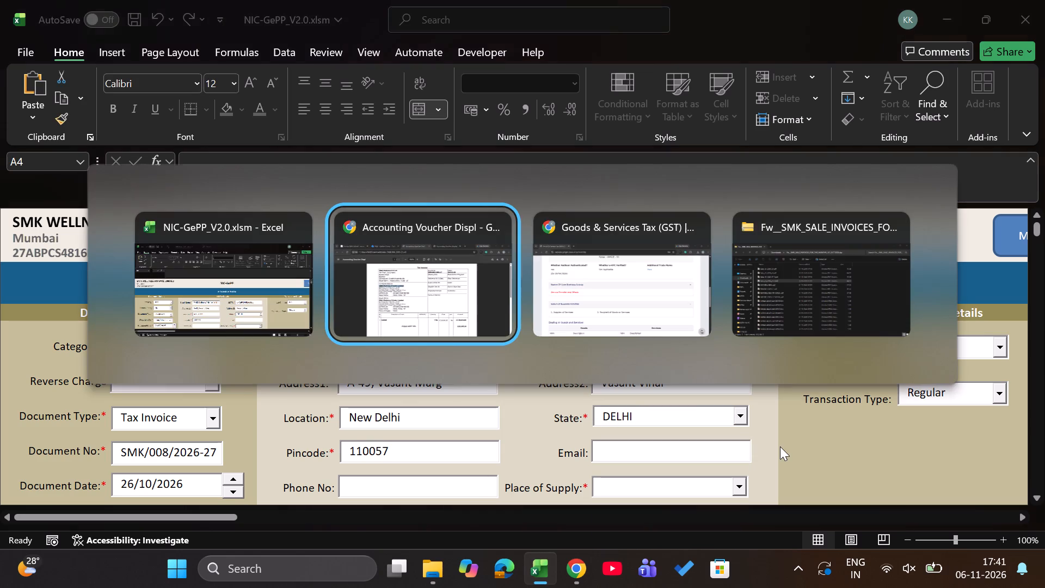
{"action": "key", "text": "alt+Tab"}
{"action": "scroll", "coordinate": [780, 446], "scroll_direction": "up", "scroll_amount": 2}
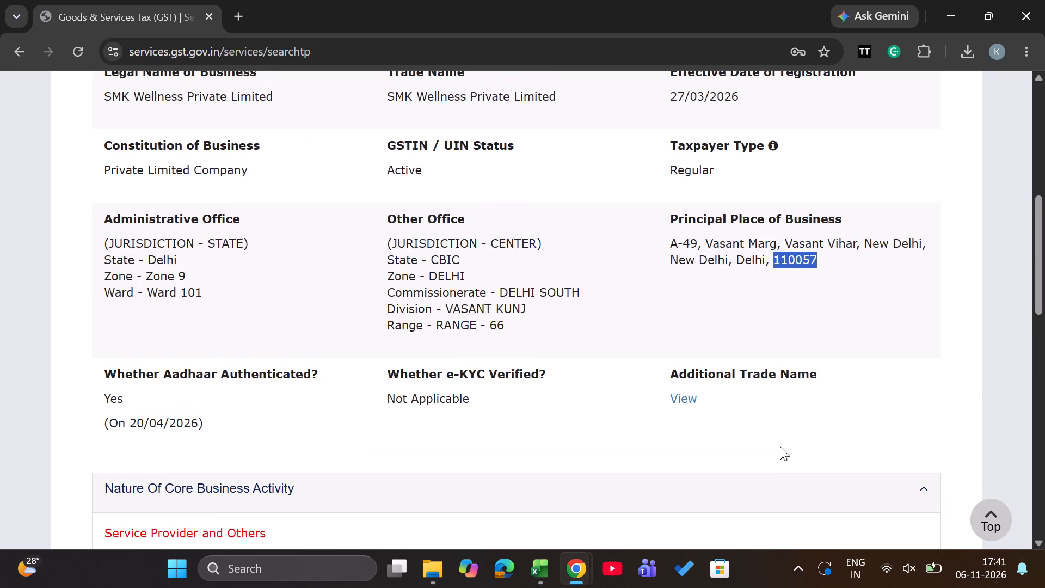
{"action": "key", "text": "alt+Tab"}
Set the Bill To Place of Supply to DELHI in the Excel e-Invoice form.
{"action": "scroll", "coordinate": [865, 403], "scroll_direction": "down", "scroll_amount": 1}
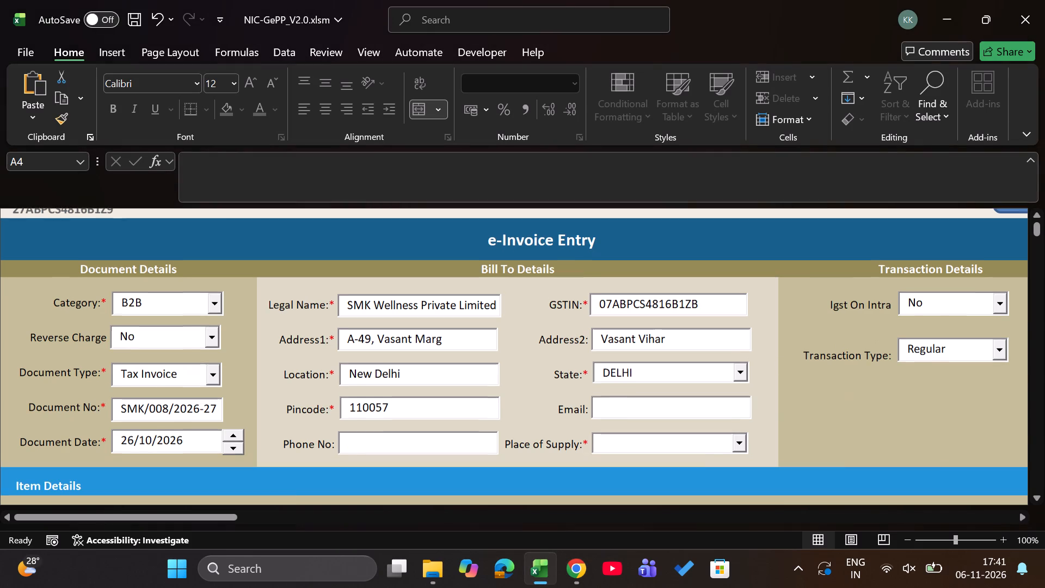
{"action": "scroll", "coordinate": [865, 403], "scroll_direction": "down", "scroll_amount": 1}
{"action": "left_click", "coordinate": [652, 406]}
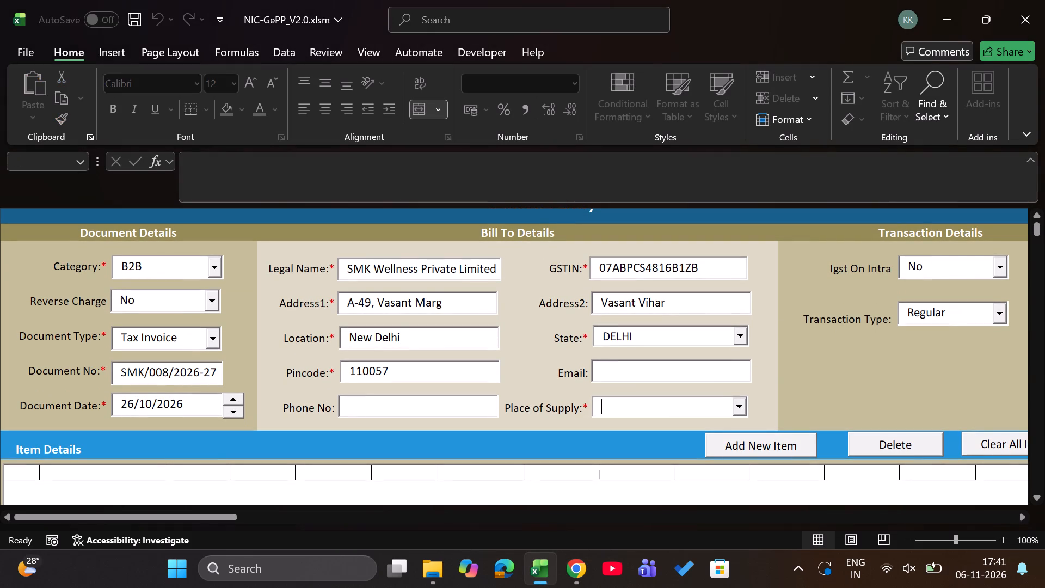
{"action": "type", "text": "de"}
{"action": "left_click", "coordinate": [795, 402]}
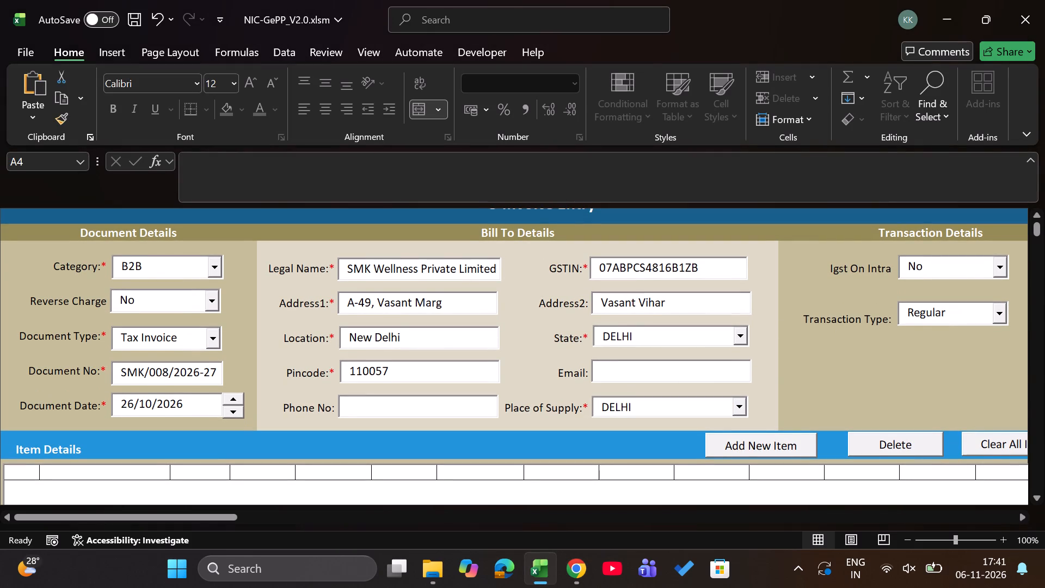
Start a new item for invoice SMK/008/2026-27 and set its Sl No to 1.
{"action": "scroll", "coordinate": [839, 352], "scroll_direction": "left", "scroll_amount": 1}
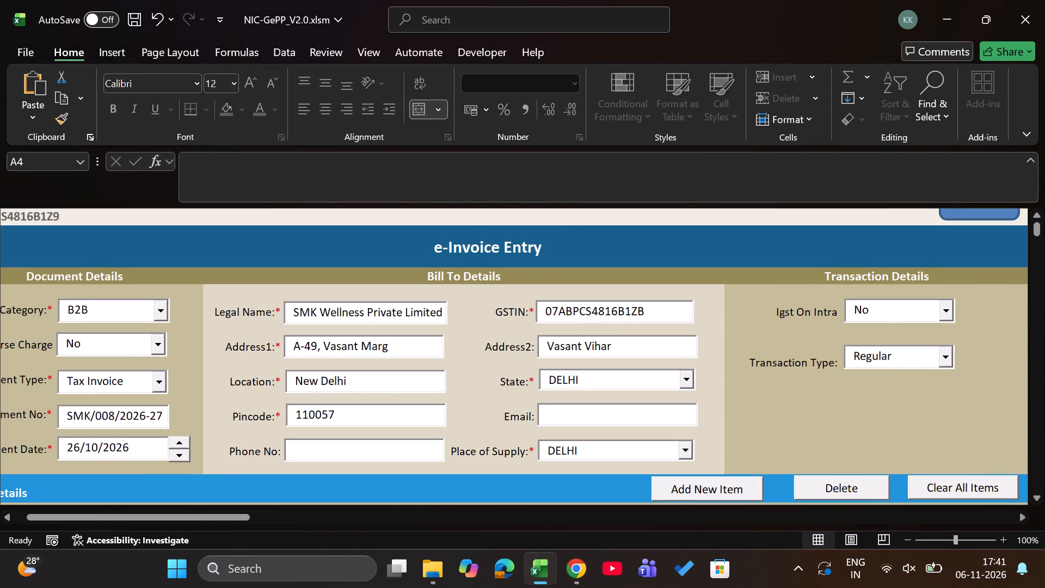
{"action": "scroll", "coordinate": [854, 385], "scroll_direction": "down", "scroll_amount": 2}
{"action": "scroll", "coordinate": [752, 341], "scroll_direction": "right", "scroll_amount": 2}
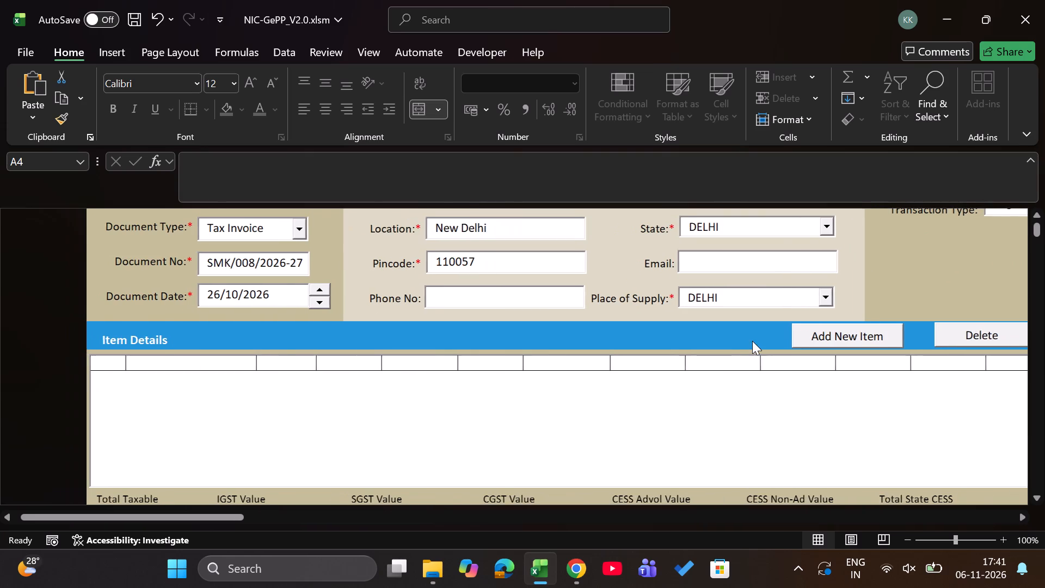
{"action": "left_click", "coordinate": [770, 330]}
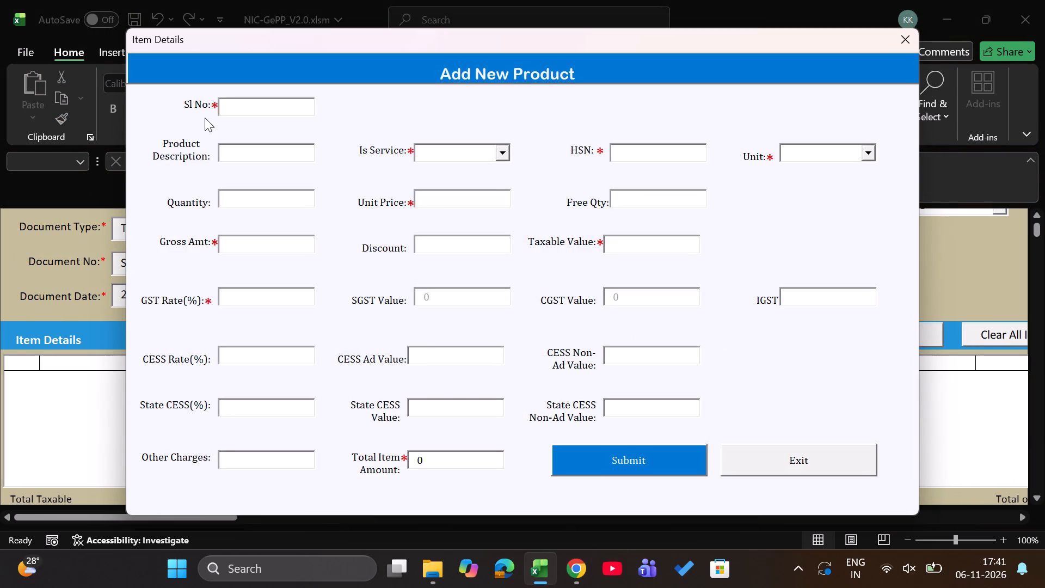
{"action": "key", "text": "1"}
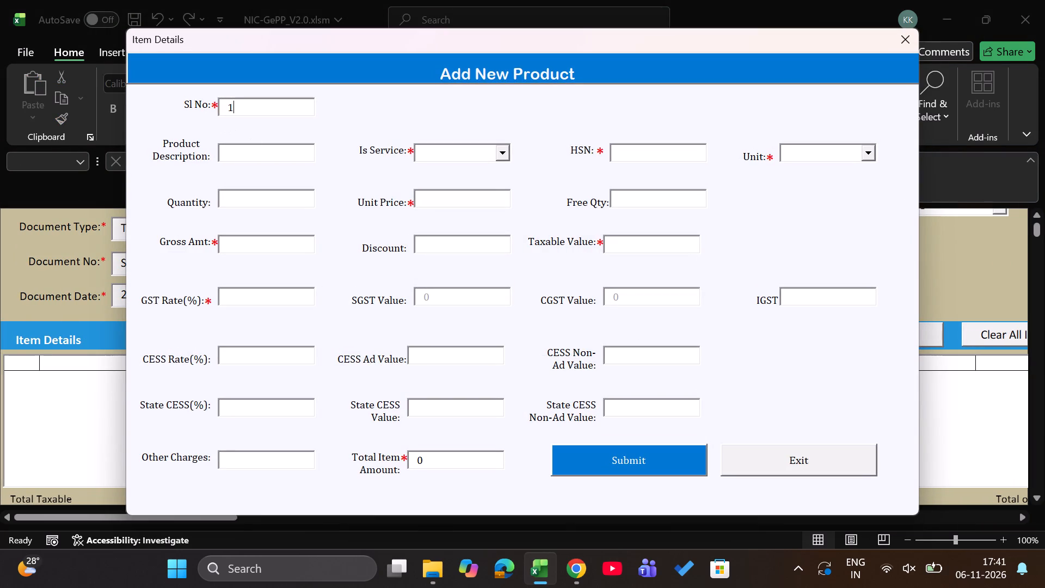
Copy the goods description CABIN from the SMK/008/2026-27 invoice PDF in Chrome into the item's Product Description in Excel.
{"action": "left_click", "coordinate": [272, 151]}
{"action": "key", "text": "alt+Tab"}
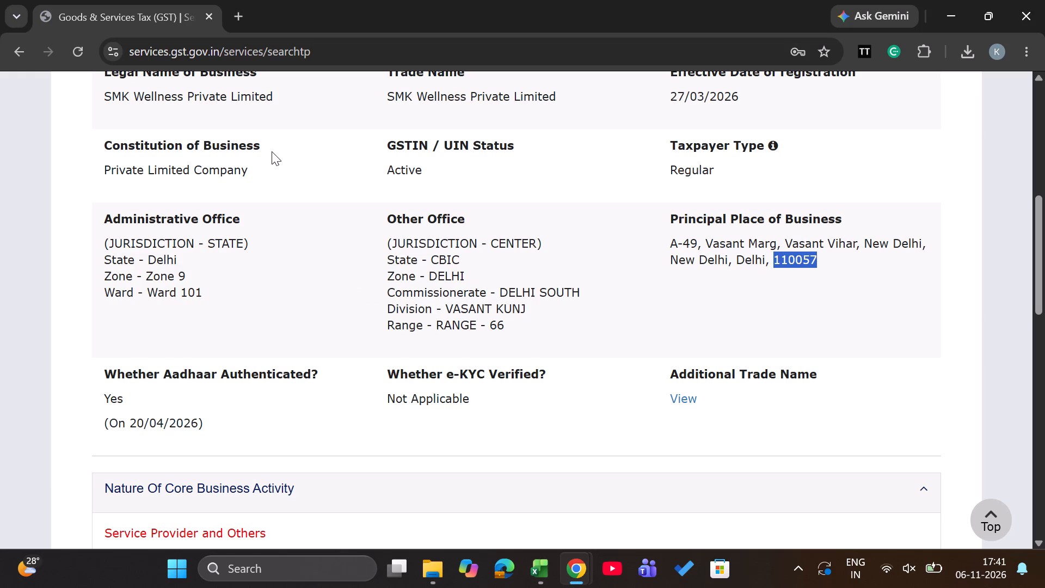
{"action": "key", "text": "alt+Tab"}
{"action": "key", "text": "alt+Tab"}
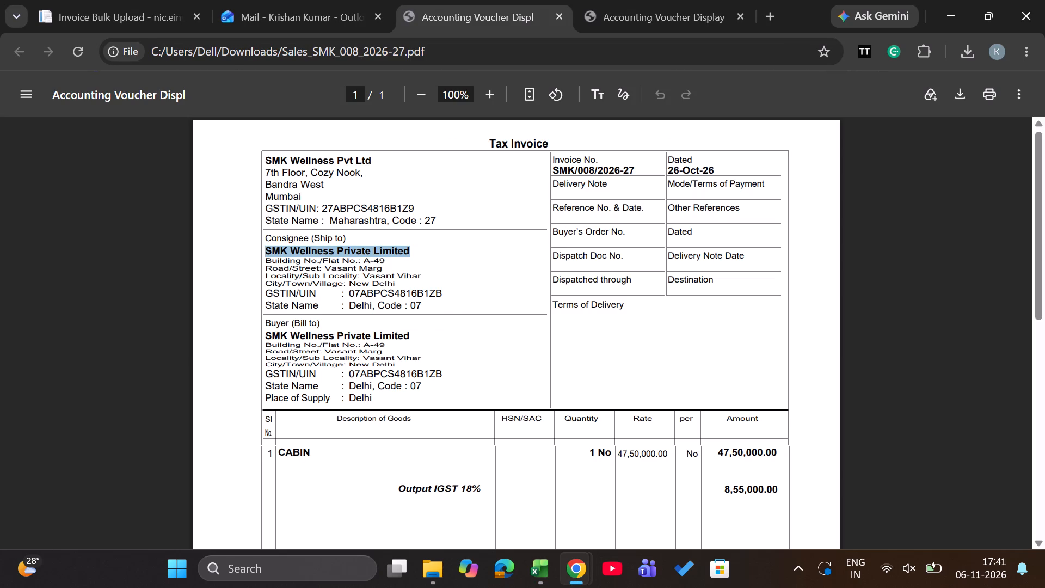
{"action": "key", "text": "ctrl+Page_Down"}
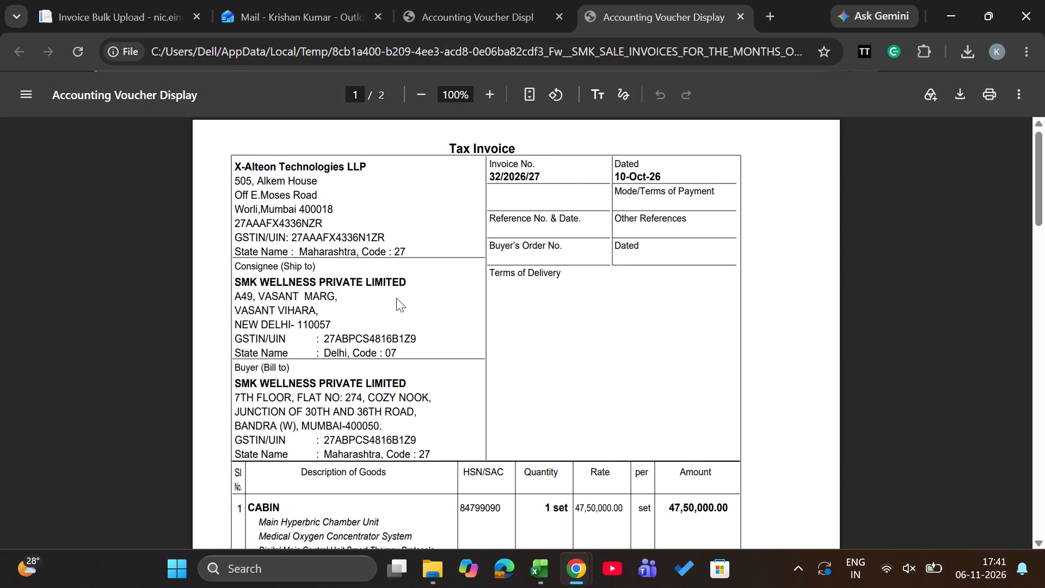
{"action": "key", "text": "ctrl+Page_Up"}
{"action": "left_click_drag", "start_coordinate": [308, 451], "coordinate": [302, 452]}
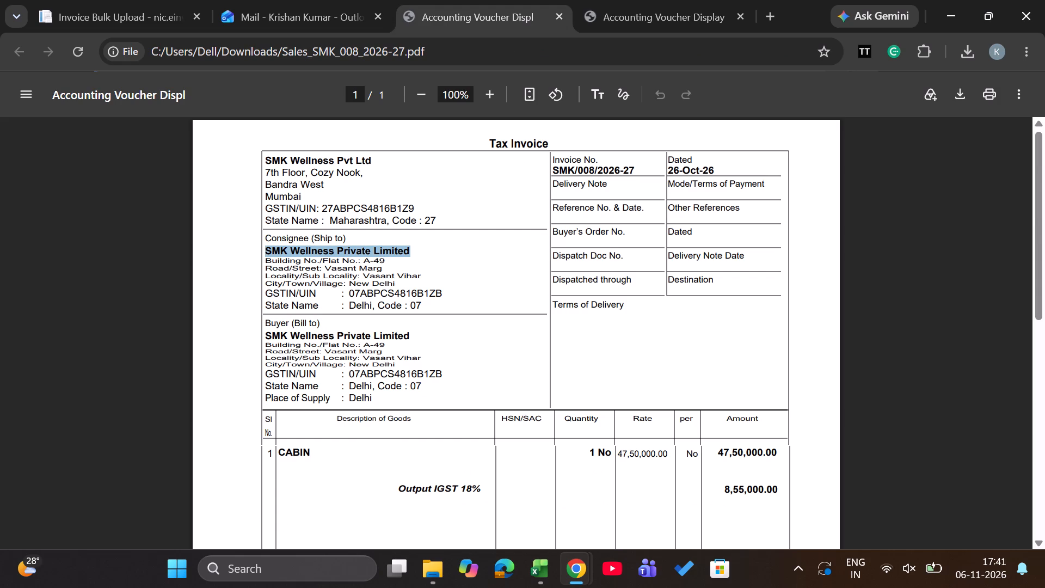
{"action": "left_click_drag", "start_coordinate": [302, 452], "coordinate": [277, 456]}
{"action": "key", "text": "ctrl+c"}
{"action": "key", "text": "alt+Tab"}
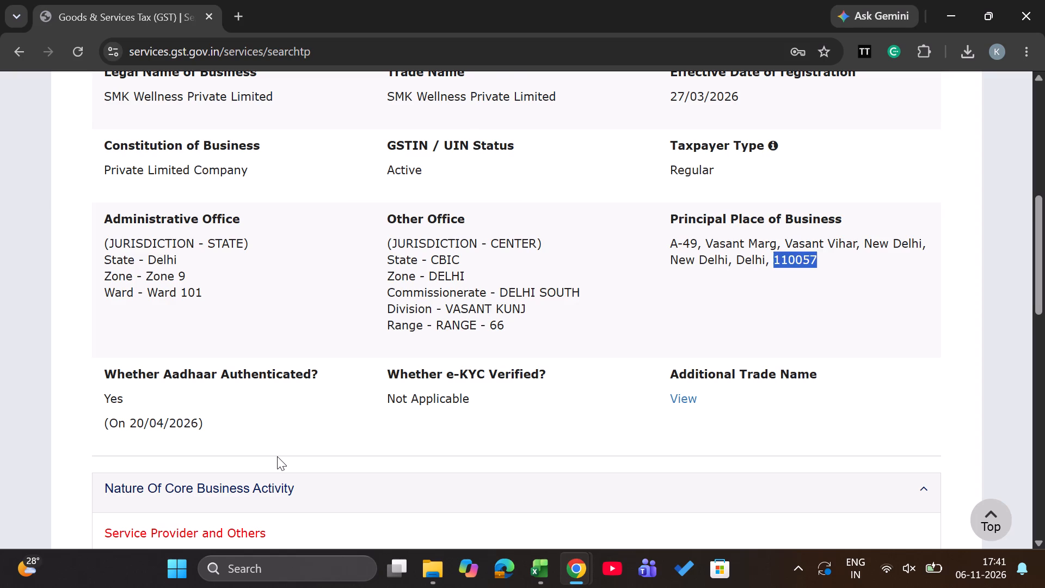
{"action": "key", "text": "alt+Tab"}
{"action": "key", "text": "alt+Tab"}
{"action": "key", "text": "ctrl+v"}
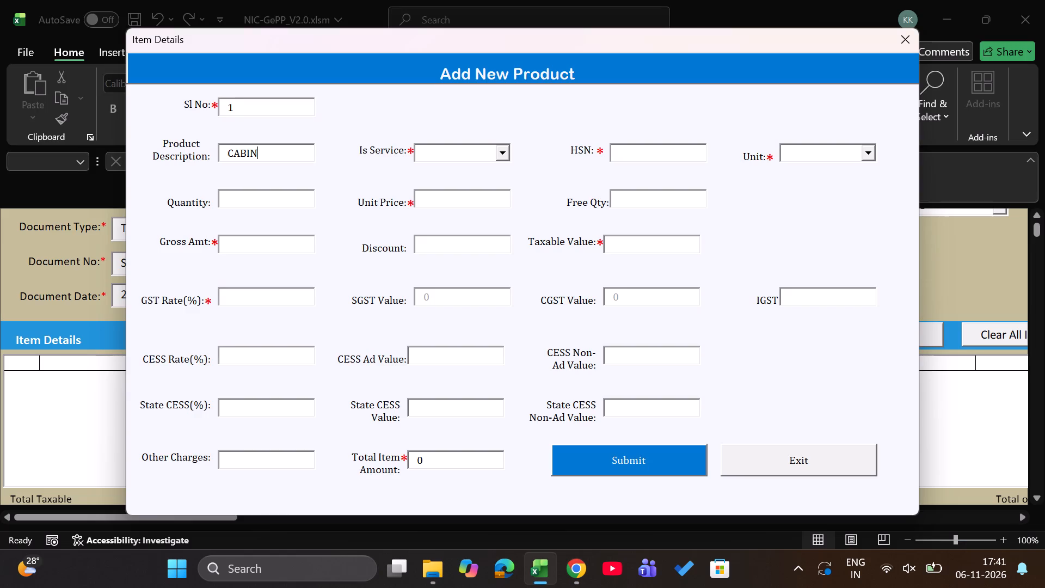
Set Is Service to No for the CABIN item.
{"action": "left_click", "coordinate": [437, 149]}
{"action": "type", "text": "m=--"}
{"action": "key", "text": "BackSpace"}
{"action": "key", "text": "BackSpace"}
{"action": "key", "text": "BackSpace"}
{"action": "key", "text": "BackSpace"}
{"action": "key", "text": "BackSpace"}
{"action": "key", "text": "n"}
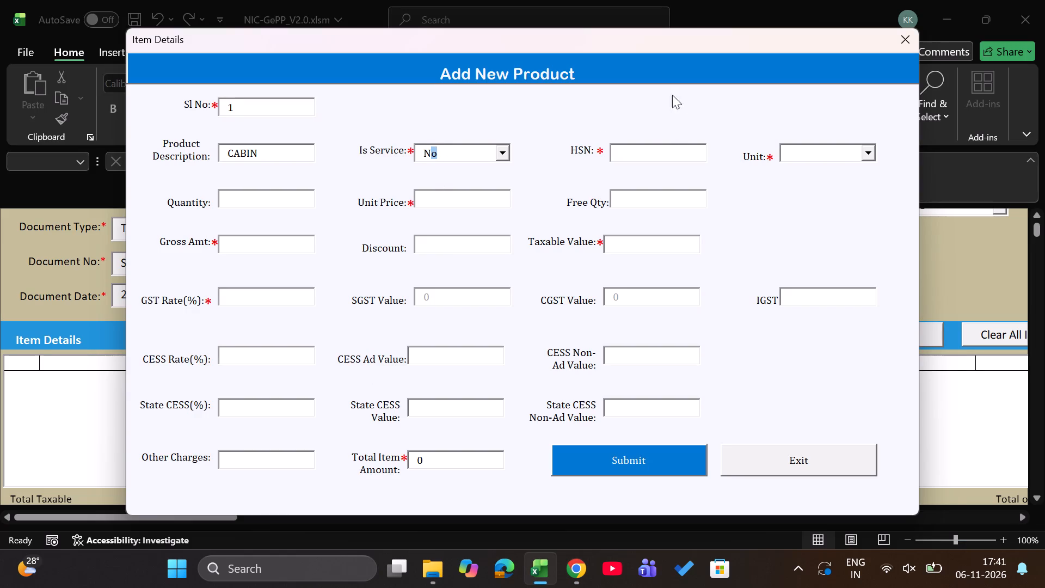
Copy CABIN's HSN code 84799090 from the X-Alteon Technologies invoice PDF in Chrome into the item's HSN field in Excel.
{"action": "left_click", "coordinate": [647, 150]}
{"action": "key", "text": "alt+Tab"}
{"action": "key", "text": "alt+Tab"}
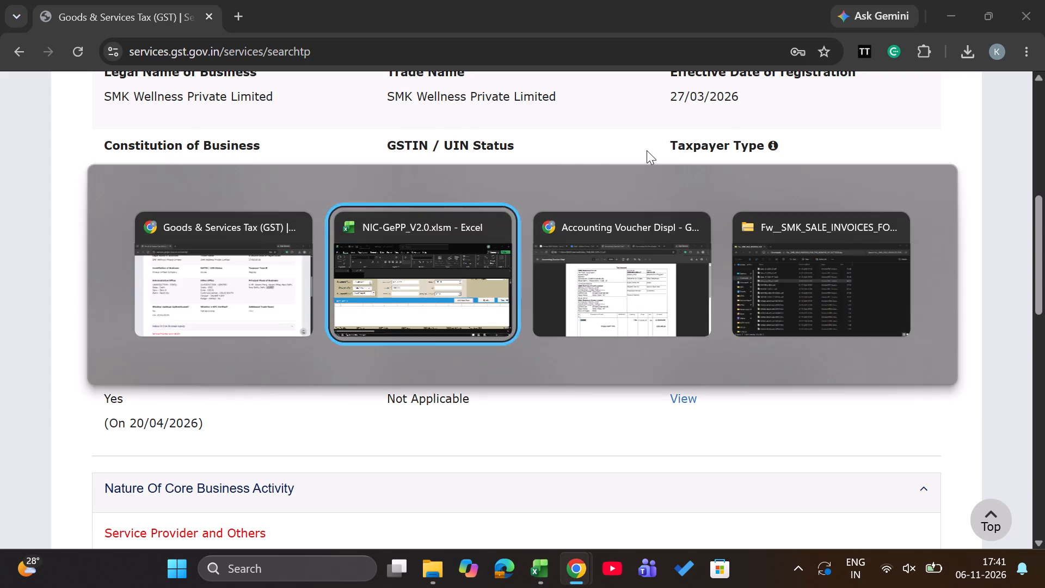
{"action": "key", "text": "alt+Tab"}
{"action": "key", "text": "ctrl+Page_Down"}
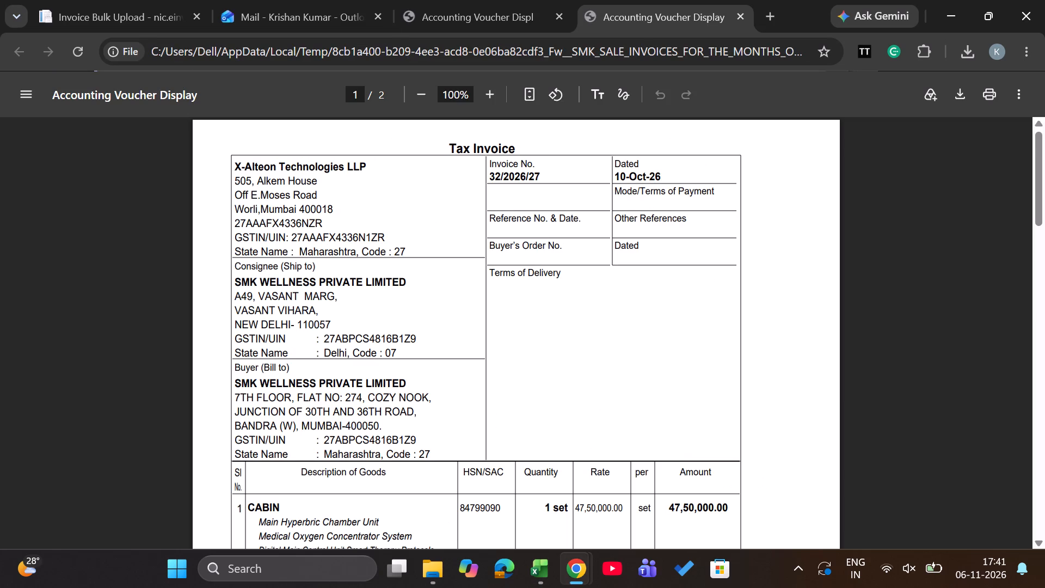
{"action": "left_click_drag", "start_coordinate": [462, 509], "coordinate": [519, 509]}
{"action": "key", "text": "ctrl+c"}
{"action": "key", "text": "ctrl+Page_Up"}
{"action": "key", "text": "alt+Tab"}
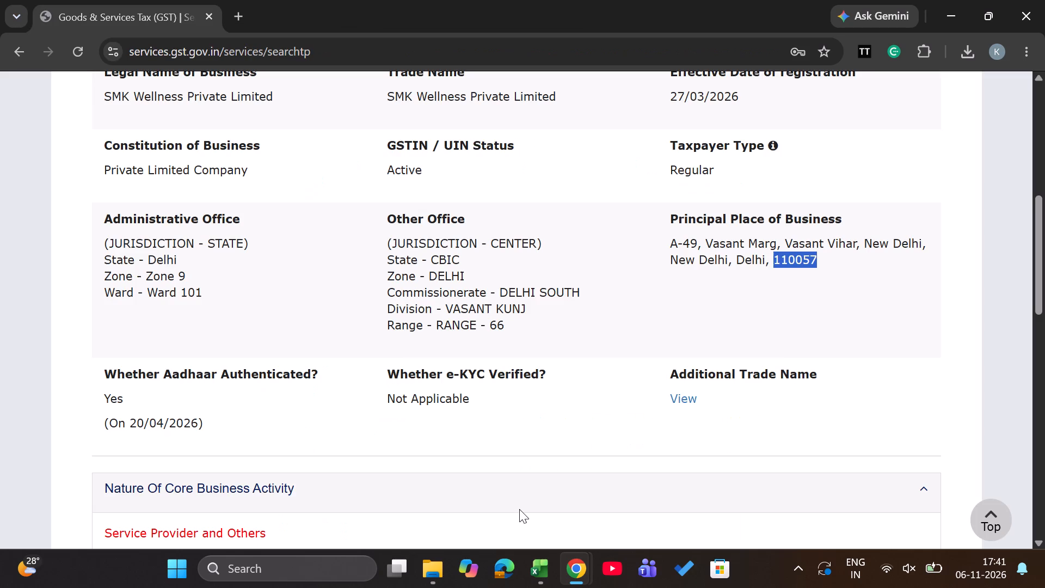
{"action": "key", "text": "alt+Tab"}
{"action": "key", "text": "alt+Tab"}
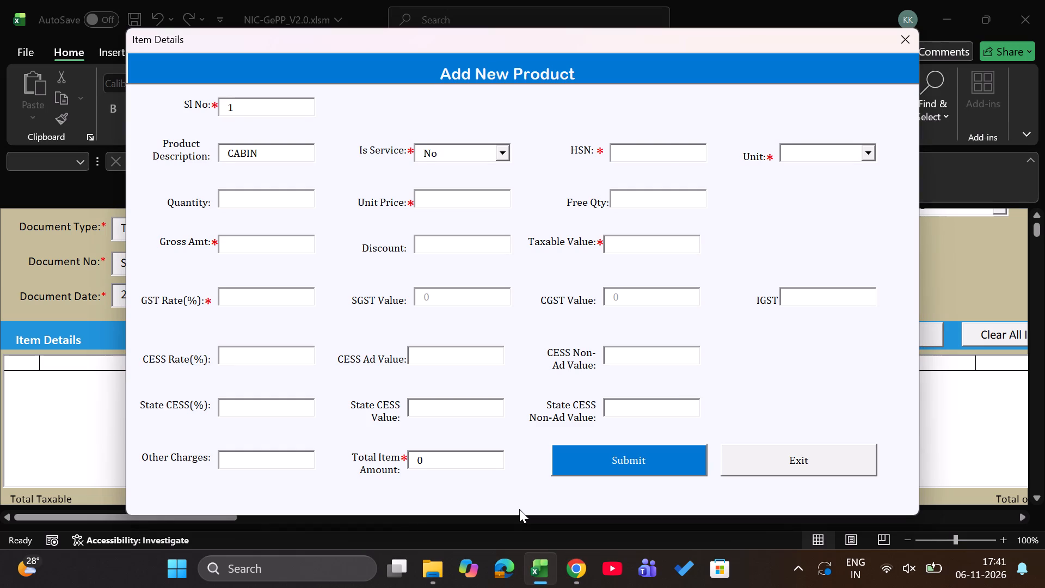
{"action": "key", "text": "ctrl+v"}
{"action": "key", "text": "BackSpace"}
Set the CABIN item's Unit to NUMBERS and its Quantity to 1.
{"action": "left_click", "coordinate": [832, 149]}
{"action": "key", "text": "n"}
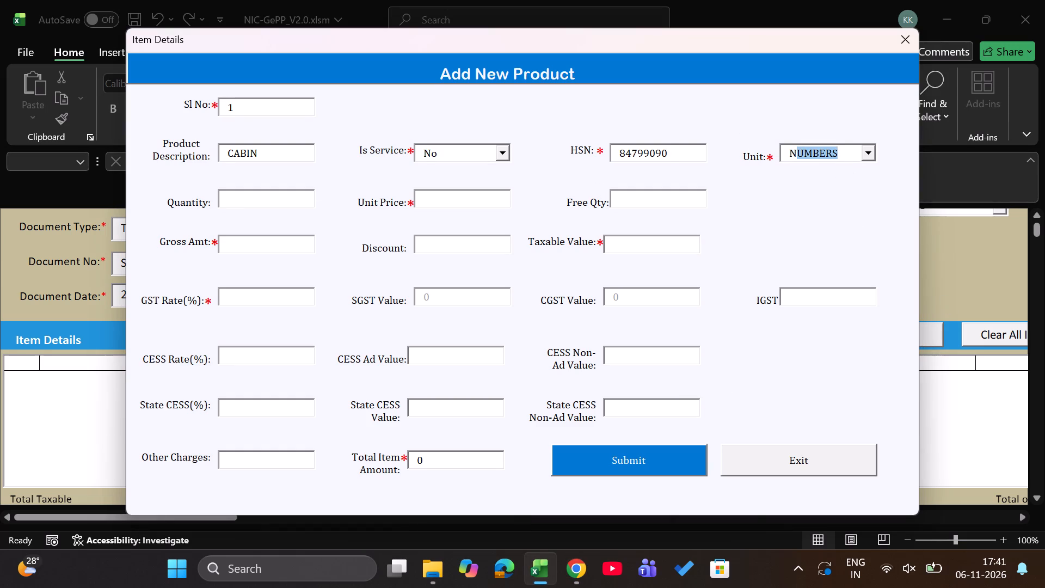
{"action": "left_click", "coordinate": [247, 193]}
{"action": "key", "text": "1"}
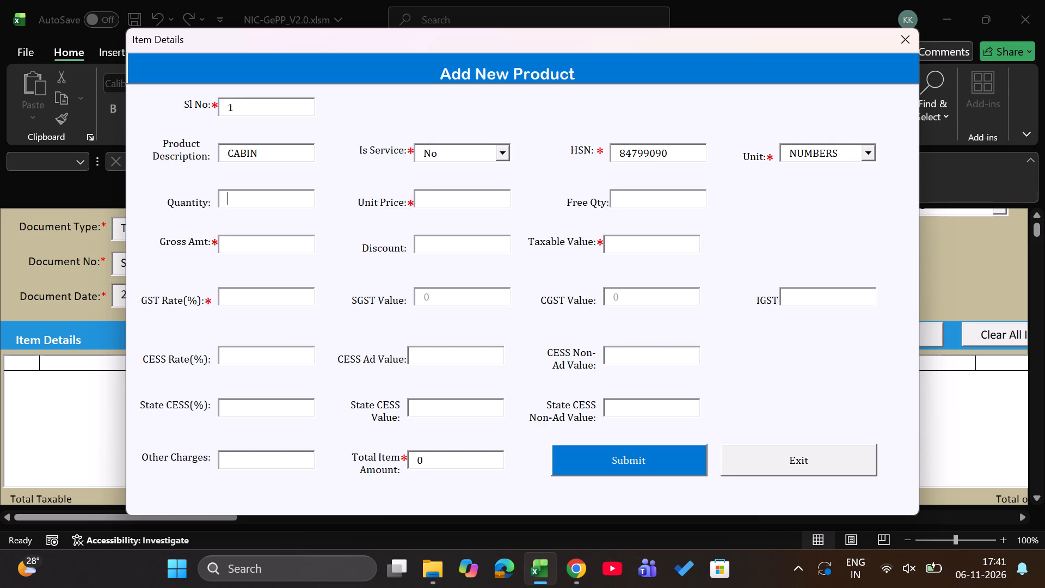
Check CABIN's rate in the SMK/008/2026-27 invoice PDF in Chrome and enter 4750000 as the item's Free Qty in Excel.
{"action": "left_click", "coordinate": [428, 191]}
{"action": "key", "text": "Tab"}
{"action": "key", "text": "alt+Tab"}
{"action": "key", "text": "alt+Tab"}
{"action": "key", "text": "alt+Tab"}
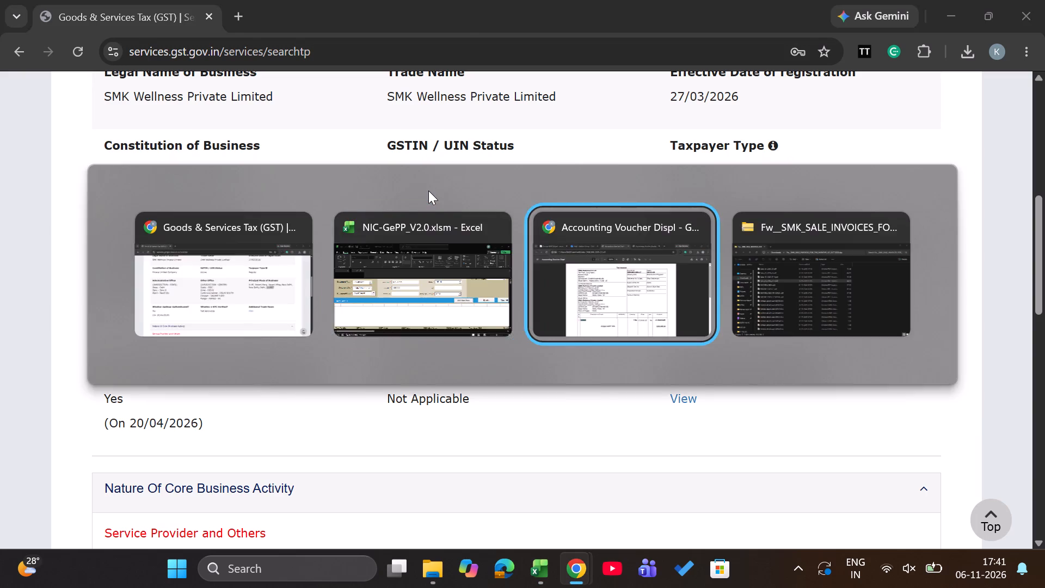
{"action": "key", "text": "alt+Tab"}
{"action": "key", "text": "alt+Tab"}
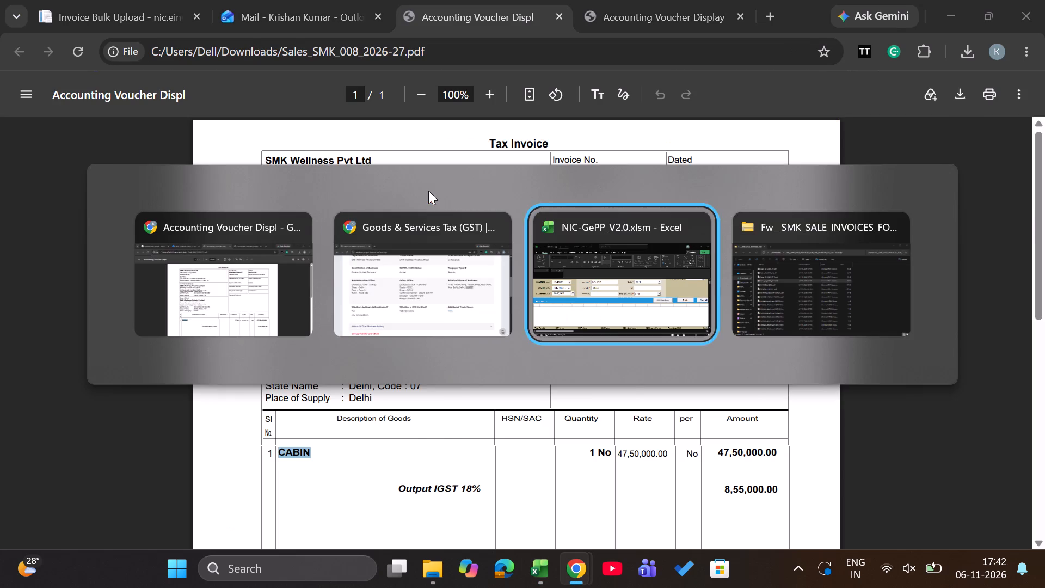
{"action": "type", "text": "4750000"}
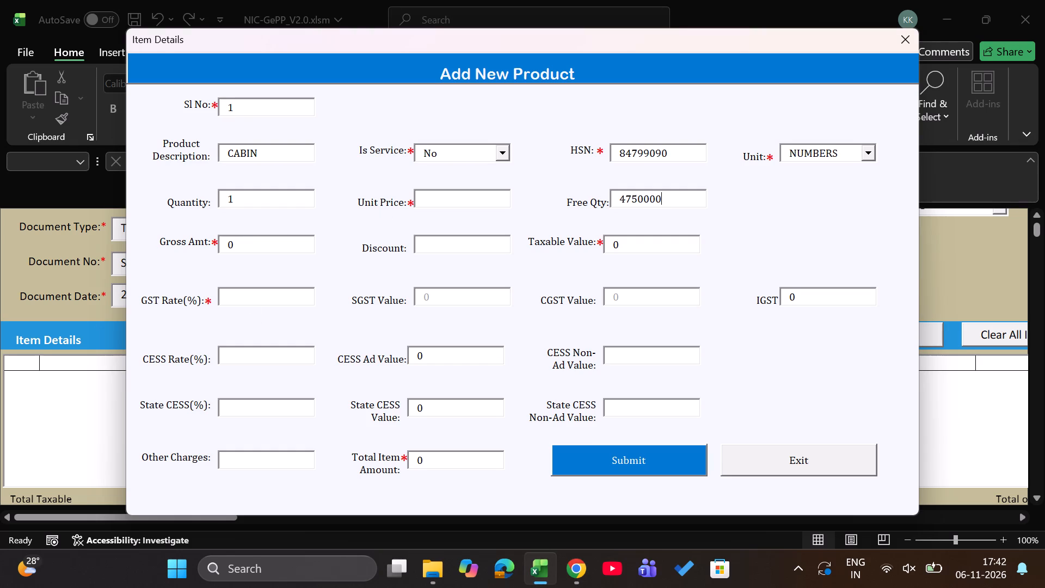
Set the CABIN item's GST Rate to 18%.
{"action": "left_click", "coordinate": [251, 295]}
{"action": "type", "text": "18"}
{"action": "left_click", "coordinate": [761, 216]}
{"action": "left_click", "coordinate": [729, 198]}
Copy 4750000 from the CABIN item's Free Qty into its Taxable Value.
{"action": "left_click_drag", "start_coordinate": [685, 192], "coordinate": [619, 207]}
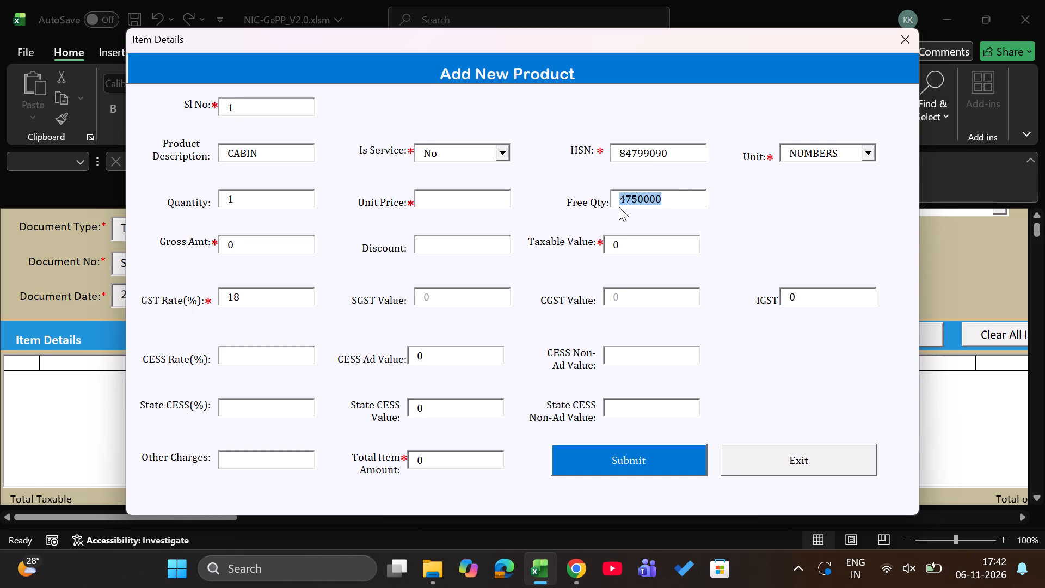
{"action": "key", "text": "ctrl+c"}
{"action": "left_click_drag", "start_coordinate": [634, 245], "coordinate": [610, 247]}
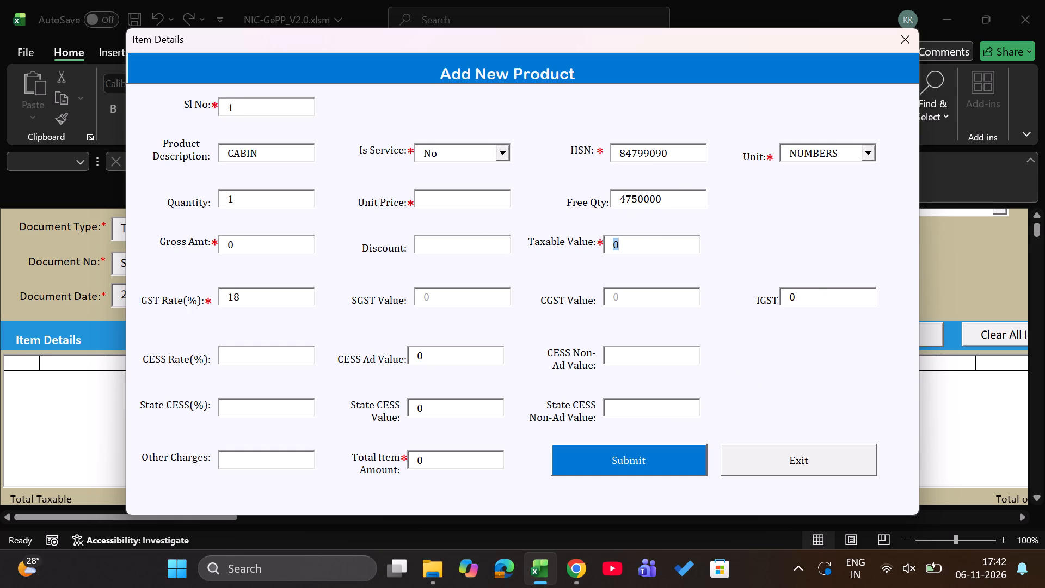
{"action": "key", "text": "ctrl+v"}
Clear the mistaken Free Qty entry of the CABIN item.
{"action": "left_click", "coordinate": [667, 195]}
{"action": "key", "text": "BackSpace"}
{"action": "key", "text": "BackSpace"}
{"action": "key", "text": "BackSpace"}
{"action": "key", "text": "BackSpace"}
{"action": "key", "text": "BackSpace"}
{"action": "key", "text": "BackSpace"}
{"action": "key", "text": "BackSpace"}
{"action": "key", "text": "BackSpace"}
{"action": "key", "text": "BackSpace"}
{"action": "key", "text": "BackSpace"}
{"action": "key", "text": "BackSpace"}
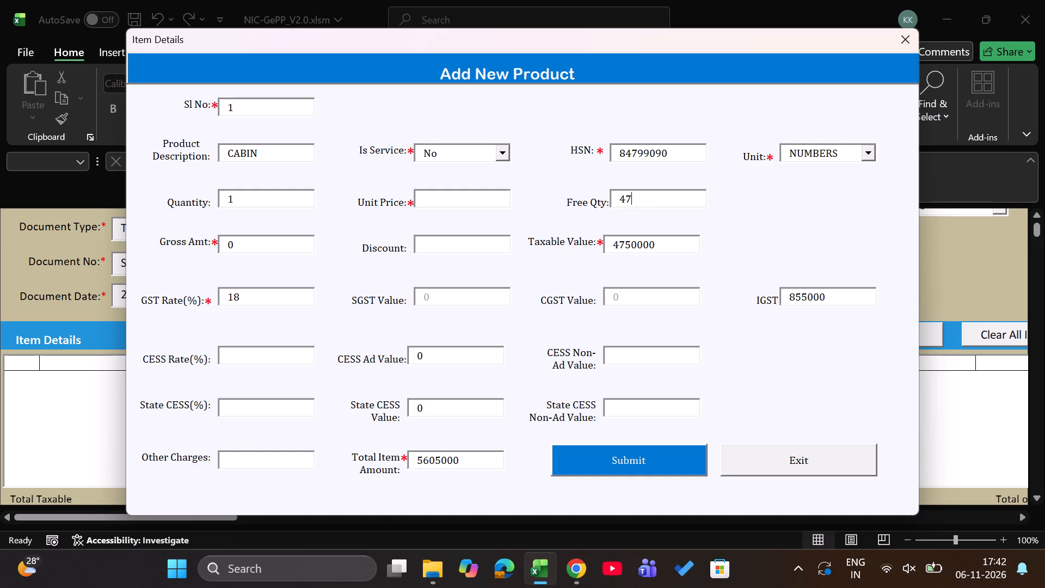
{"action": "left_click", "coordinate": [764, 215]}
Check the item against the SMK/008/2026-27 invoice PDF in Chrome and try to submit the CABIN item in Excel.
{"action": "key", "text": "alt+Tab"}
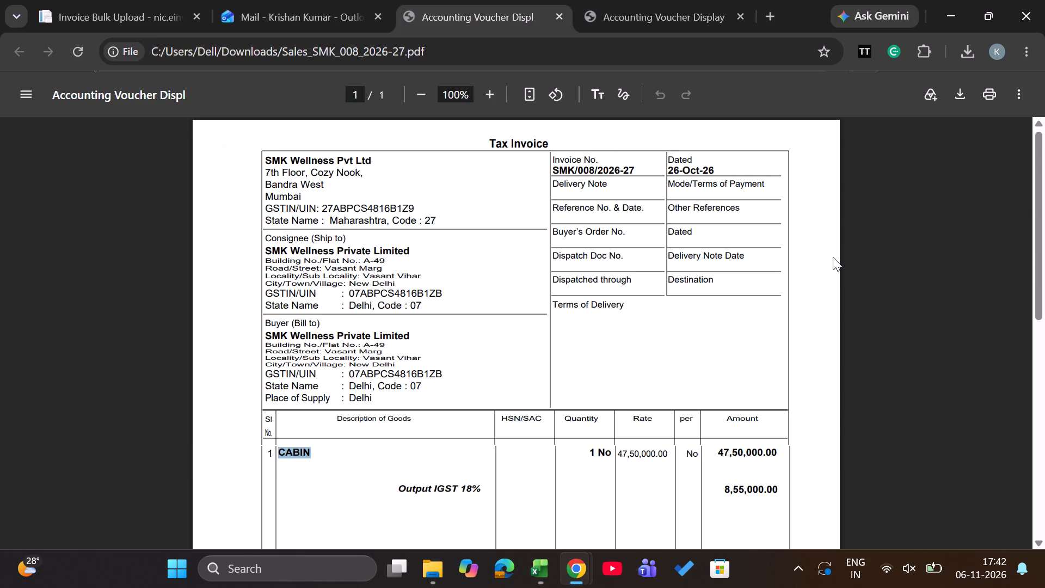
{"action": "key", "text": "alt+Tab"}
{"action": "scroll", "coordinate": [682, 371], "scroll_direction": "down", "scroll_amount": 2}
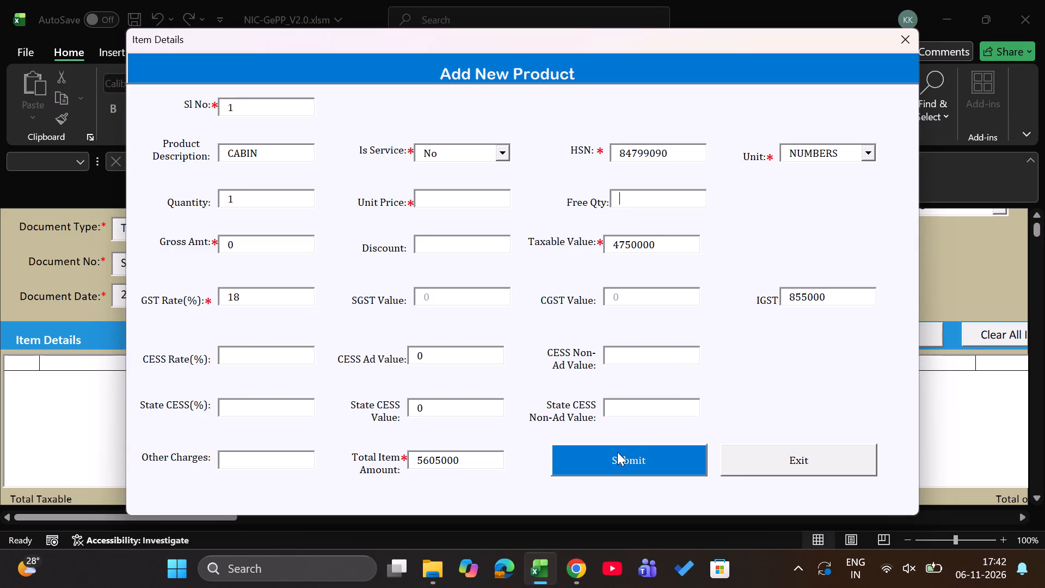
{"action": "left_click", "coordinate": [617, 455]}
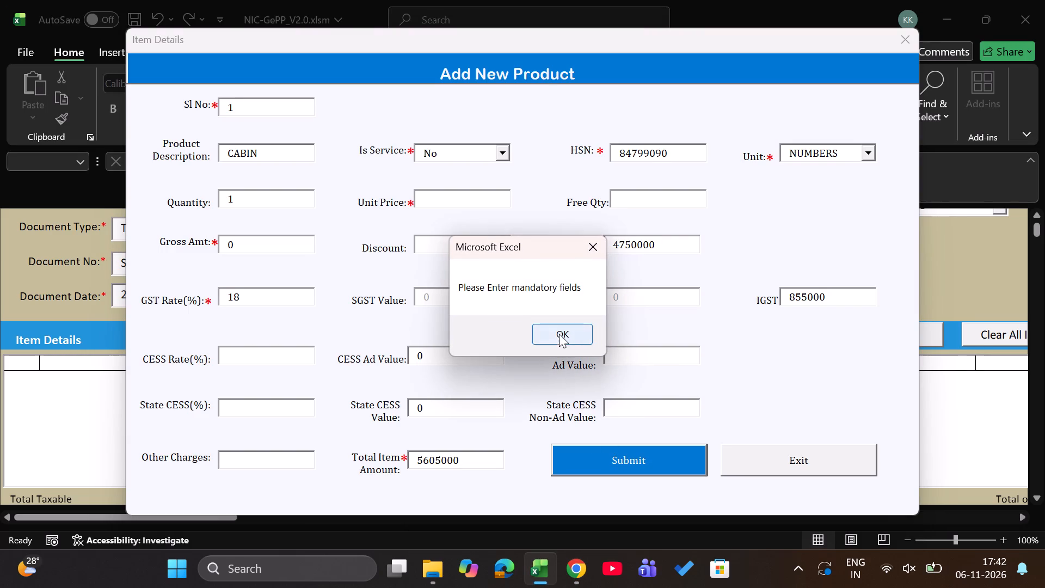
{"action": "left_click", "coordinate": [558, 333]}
Set the CABIN item's Unit Price to 4750000 and submit the item to the invoice.
{"action": "left_click", "coordinate": [451, 195]}
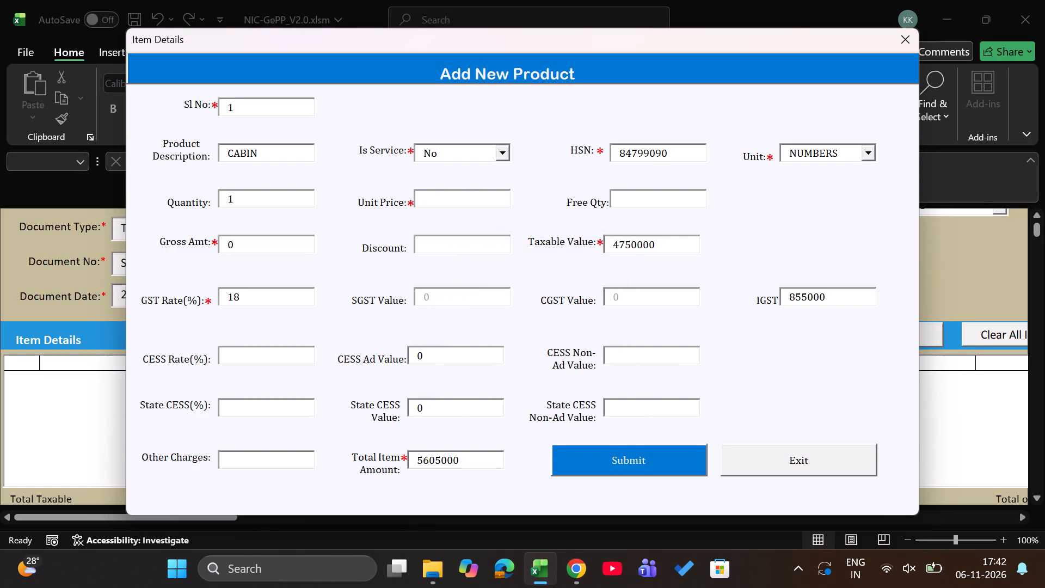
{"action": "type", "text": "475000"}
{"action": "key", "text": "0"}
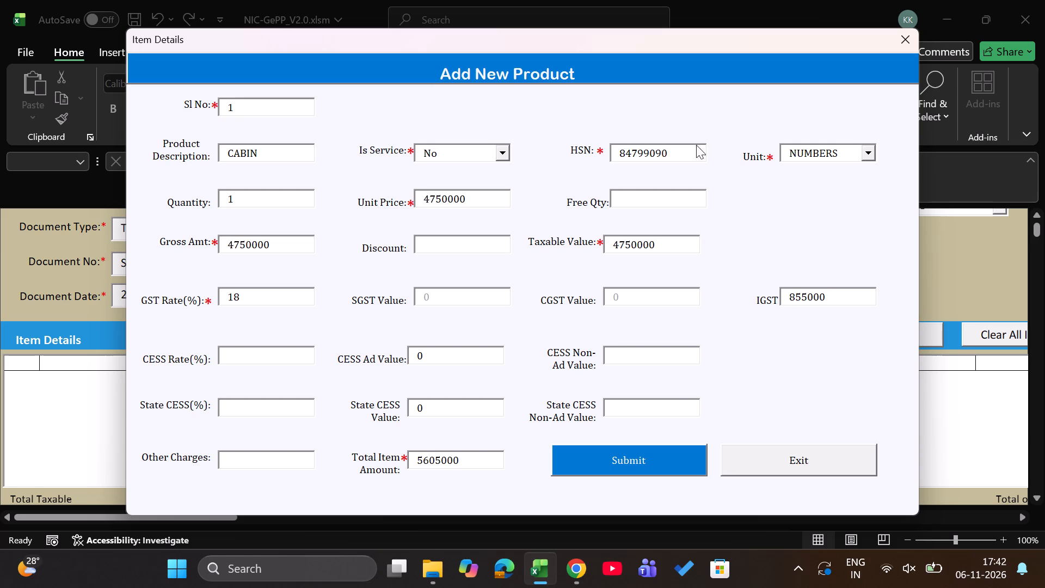
{"action": "left_click", "coordinate": [760, 215]}
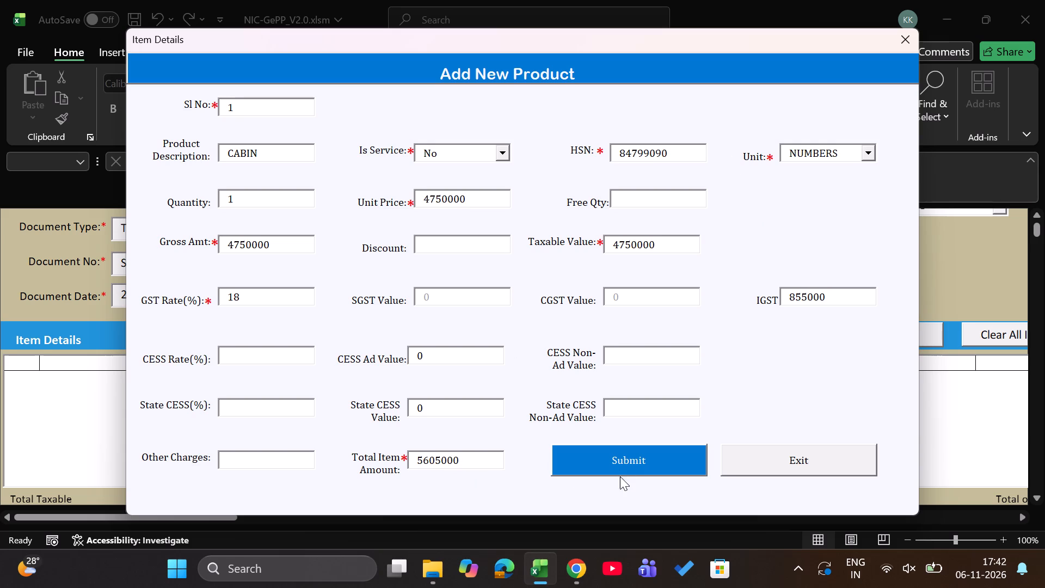
{"action": "left_click", "coordinate": [620, 464]}
Preview the SMK/008/2026-27 e-invoice, review its details and submit it.
{"action": "scroll", "coordinate": [461, 387], "scroll_direction": "down", "scroll_amount": 1}
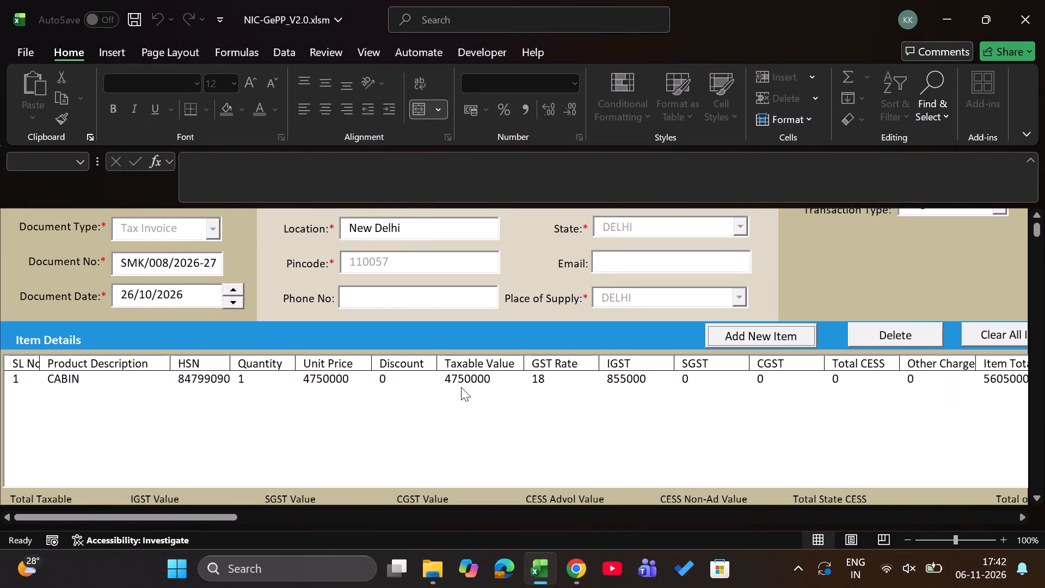
{"action": "scroll", "coordinate": [461, 387], "scroll_direction": "down", "scroll_amount": 1}
{"action": "left_click_drag", "start_coordinate": [1038, 232], "coordinate": [1044, 273]}
{"action": "left_click", "coordinate": [991, 383]}
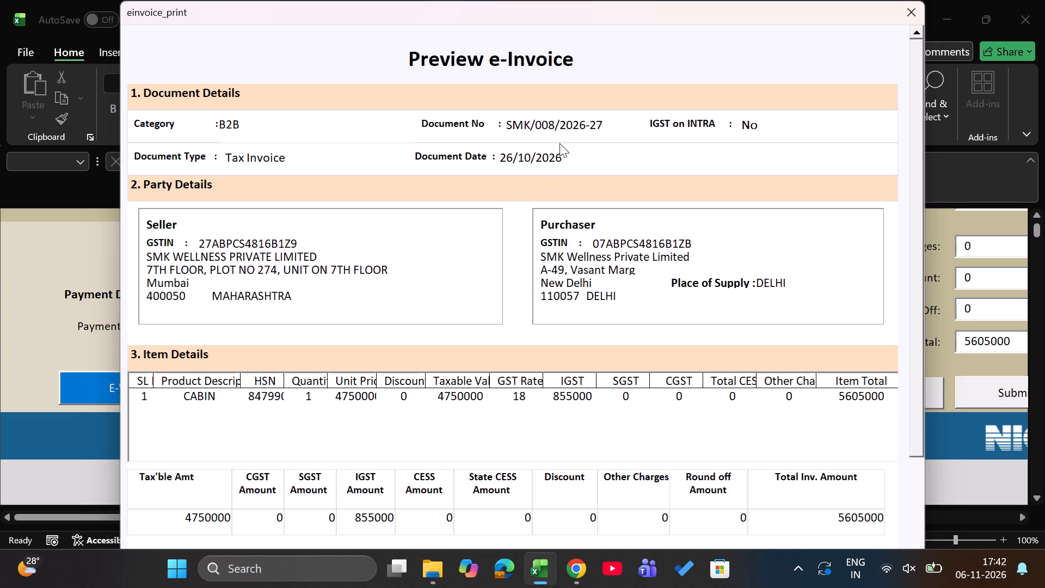
{"action": "scroll", "coordinate": [385, 408], "scroll_direction": "down", "scroll_amount": 1}
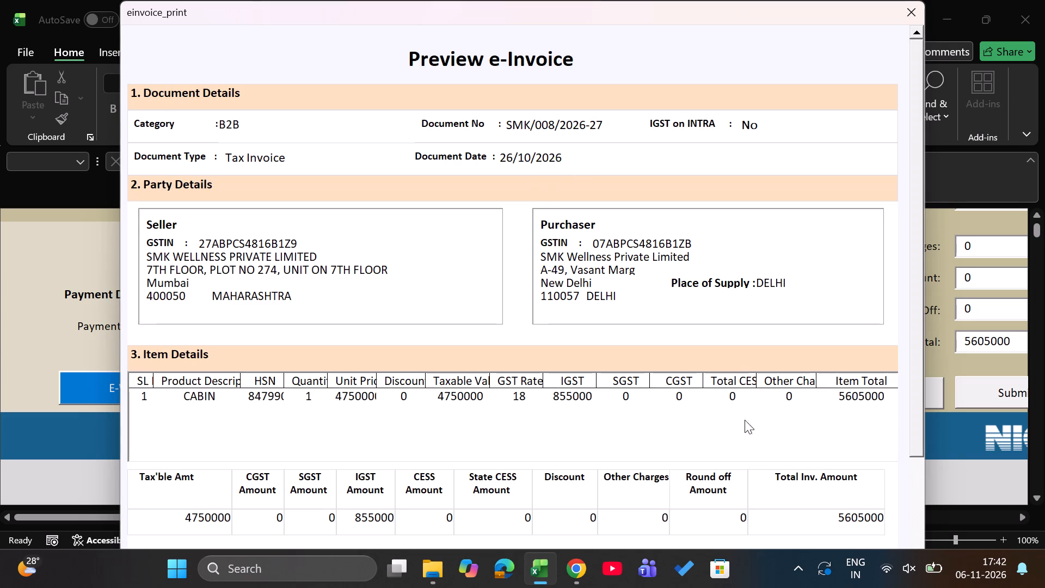
{"action": "scroll", "coordinate": [703, 485], "scroll_direction": "down", "scroll_amount": 4}
{"action": "left_click_drag", "start_coordinate": [921, 377], "coordinate": [922, 473]}
{"action": "left_click", "coordinate": [804, 443]}
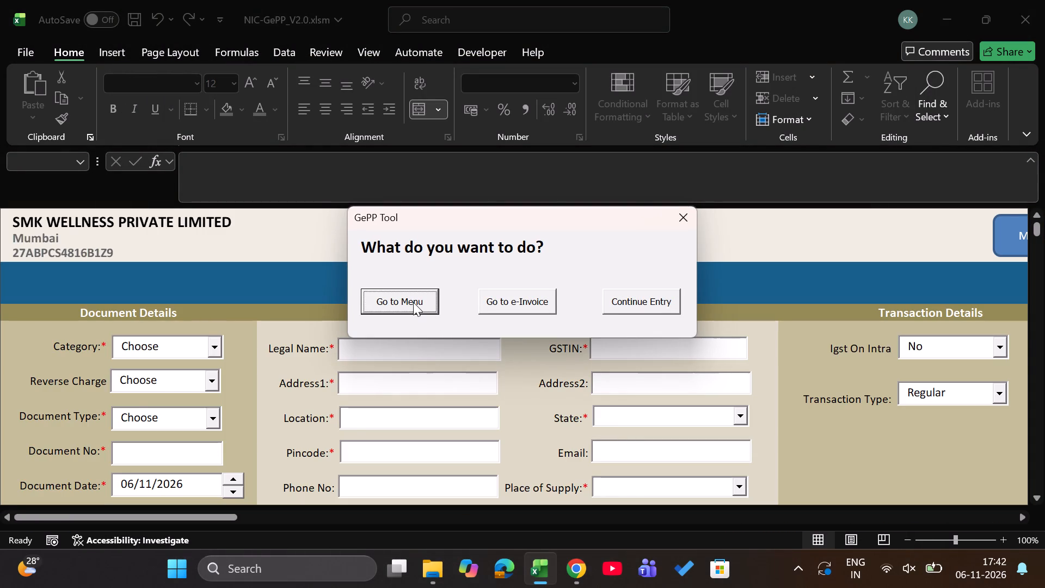
Return to the e-Invoice Menu and open the Pending Invoices list at its Document Details columns.
{"action": "left_click", "coordinate": [413, 302]}
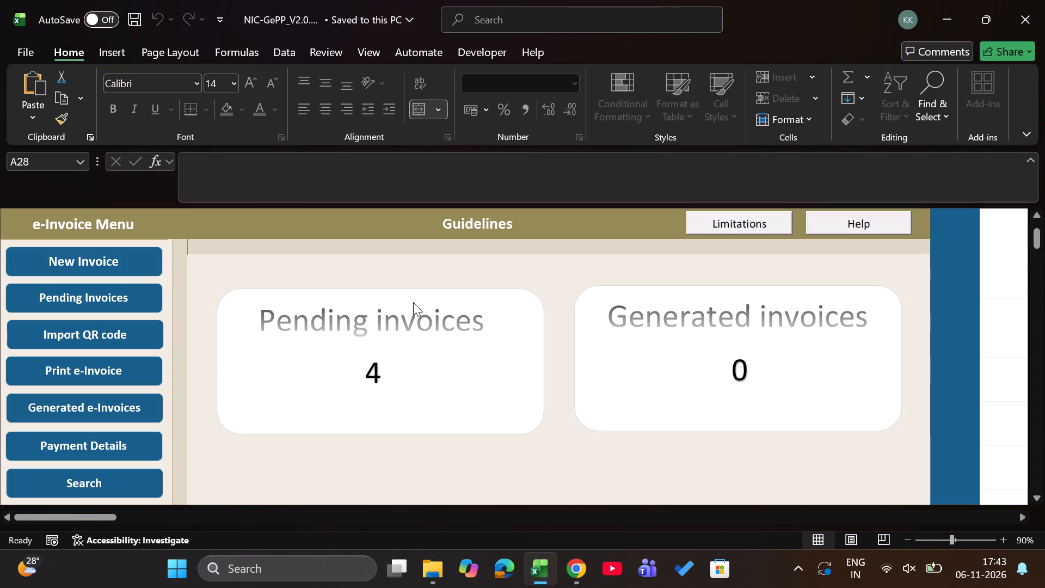
{"action": "left_click", "coordinate": [94, 299]}
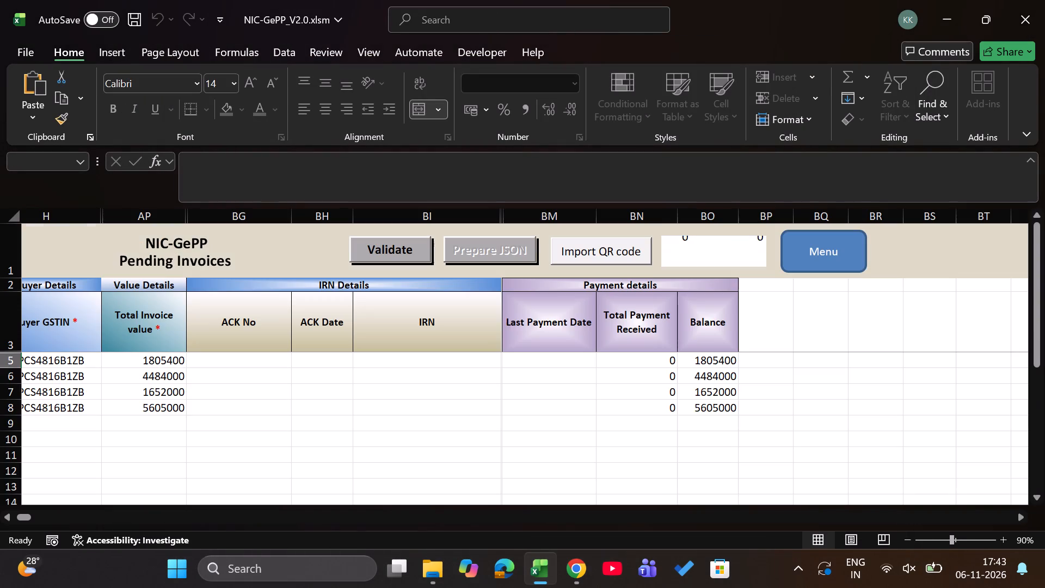
{"action": "scroll", "coordinate": [360, 412], "scroll_direction": "right", "scroll_amount": 2}
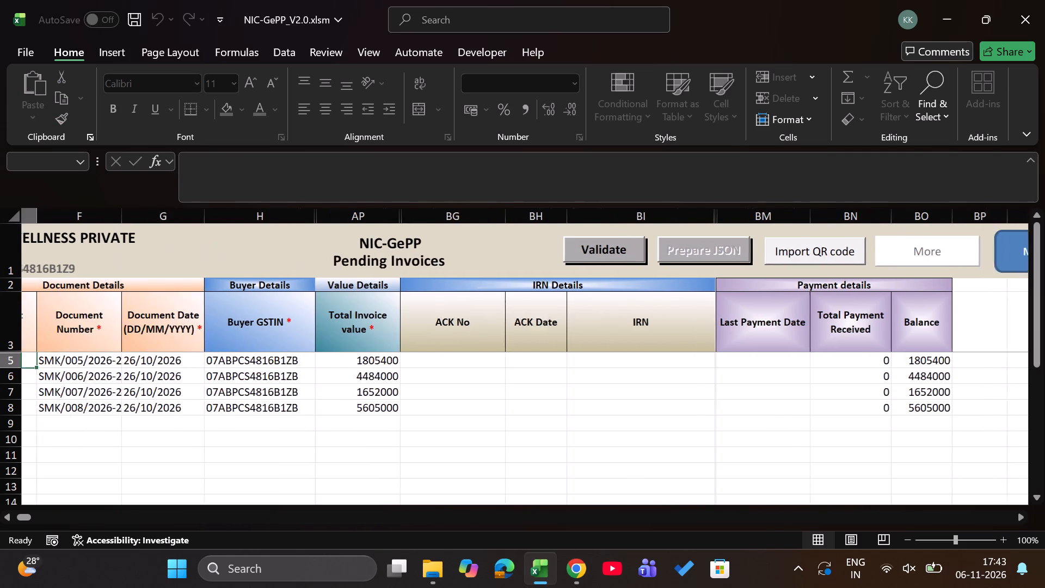
{"action": "scroll", "coordinate": [360, 412], "scroll_direction": "right", "scroll_amount": 4}
{"action": "key", "text": "Right"}
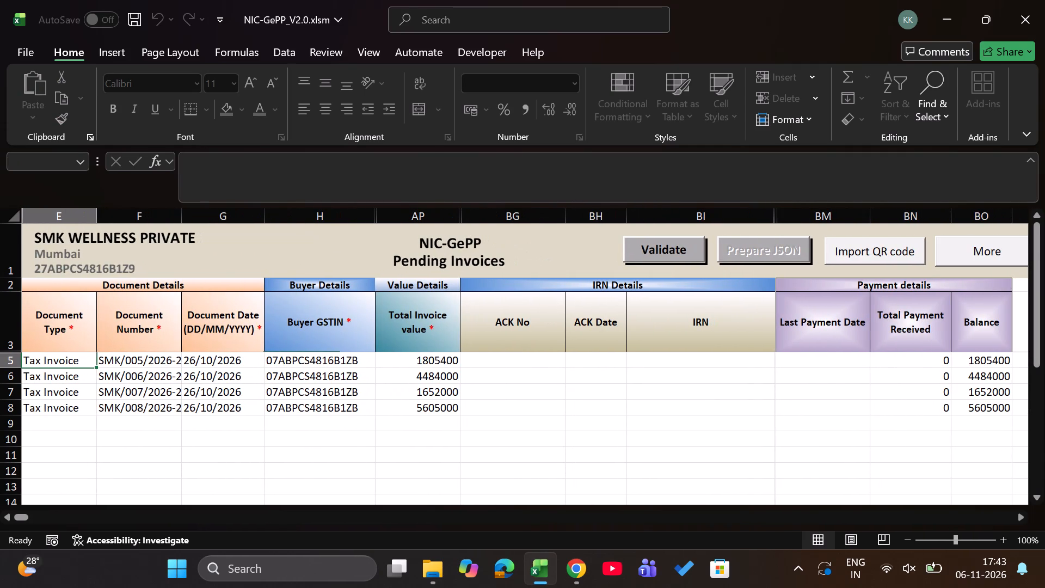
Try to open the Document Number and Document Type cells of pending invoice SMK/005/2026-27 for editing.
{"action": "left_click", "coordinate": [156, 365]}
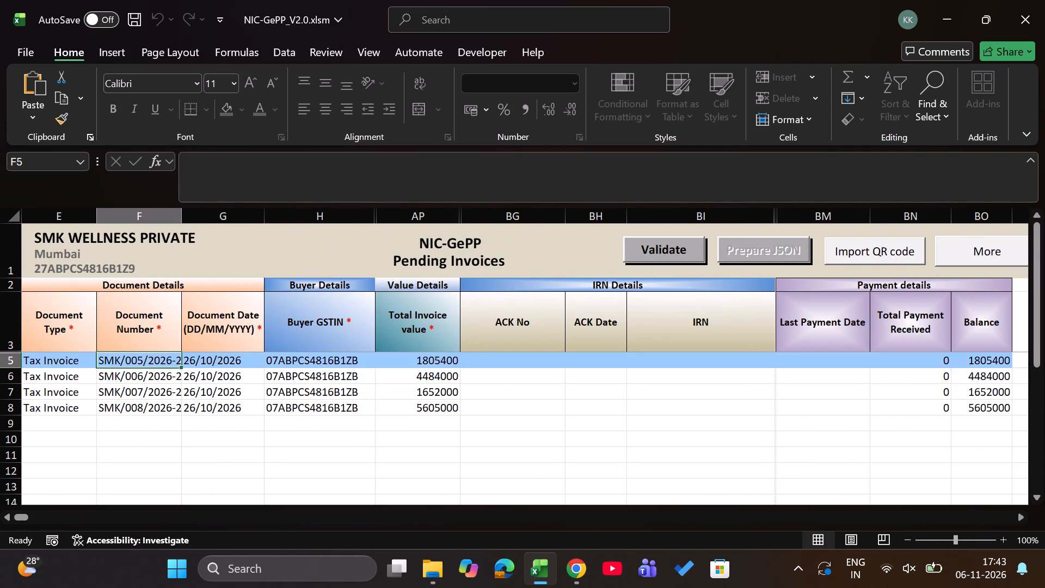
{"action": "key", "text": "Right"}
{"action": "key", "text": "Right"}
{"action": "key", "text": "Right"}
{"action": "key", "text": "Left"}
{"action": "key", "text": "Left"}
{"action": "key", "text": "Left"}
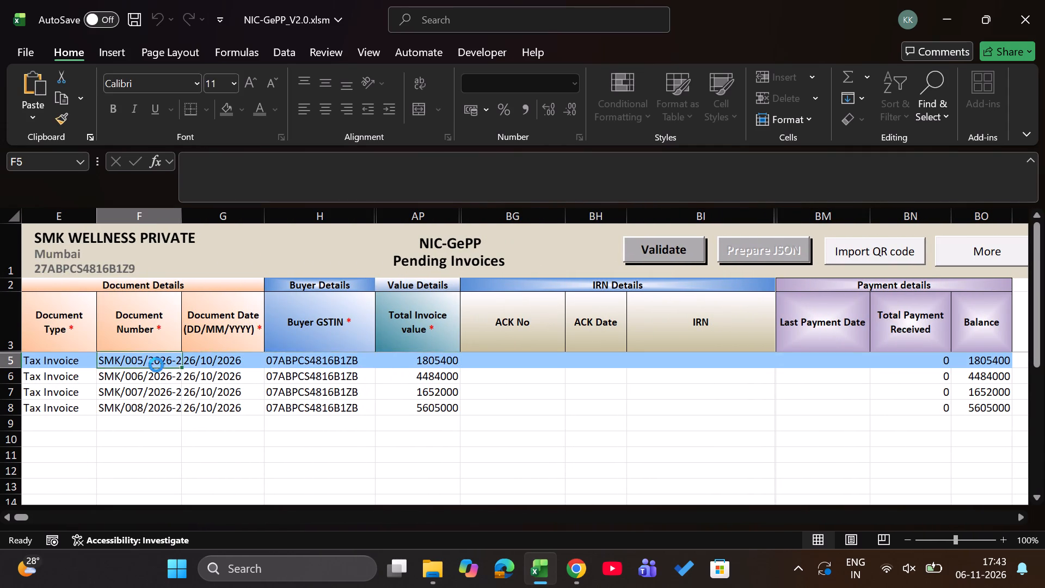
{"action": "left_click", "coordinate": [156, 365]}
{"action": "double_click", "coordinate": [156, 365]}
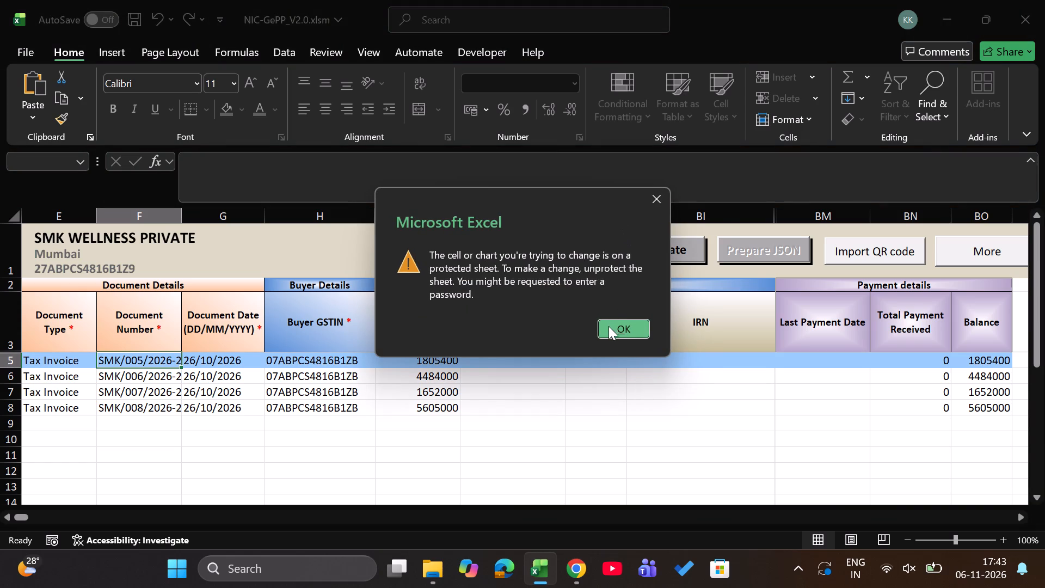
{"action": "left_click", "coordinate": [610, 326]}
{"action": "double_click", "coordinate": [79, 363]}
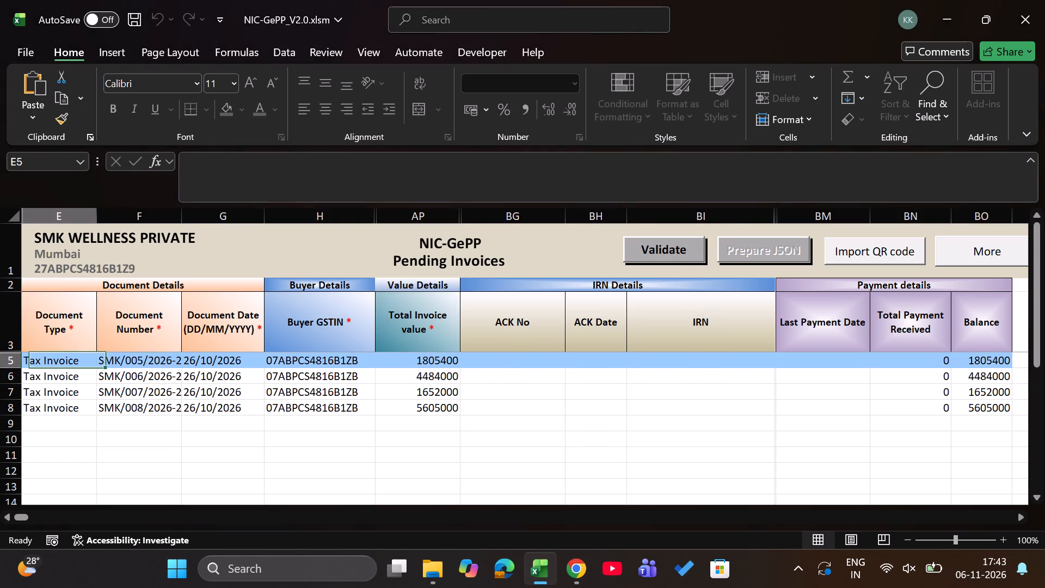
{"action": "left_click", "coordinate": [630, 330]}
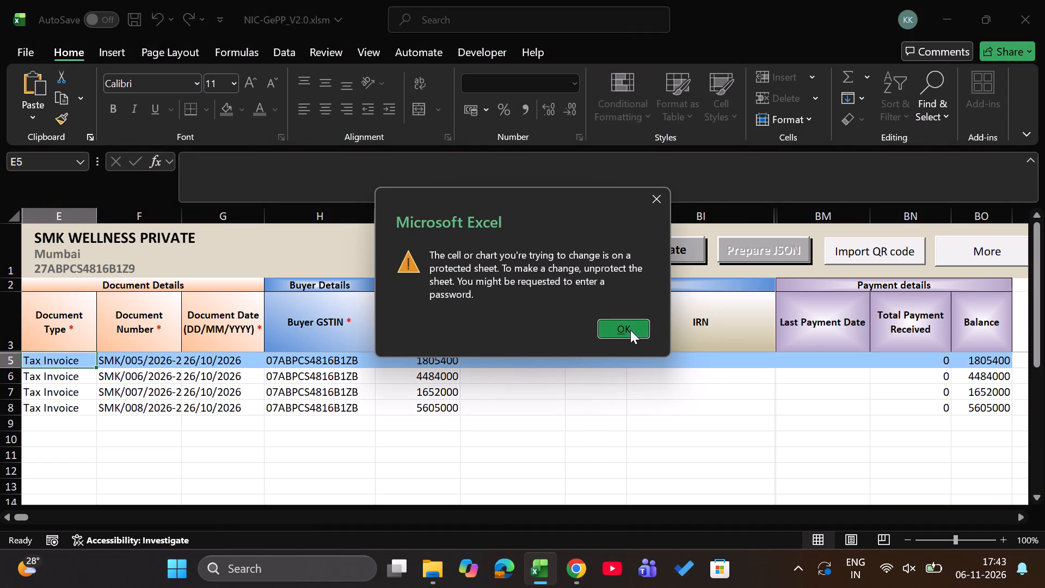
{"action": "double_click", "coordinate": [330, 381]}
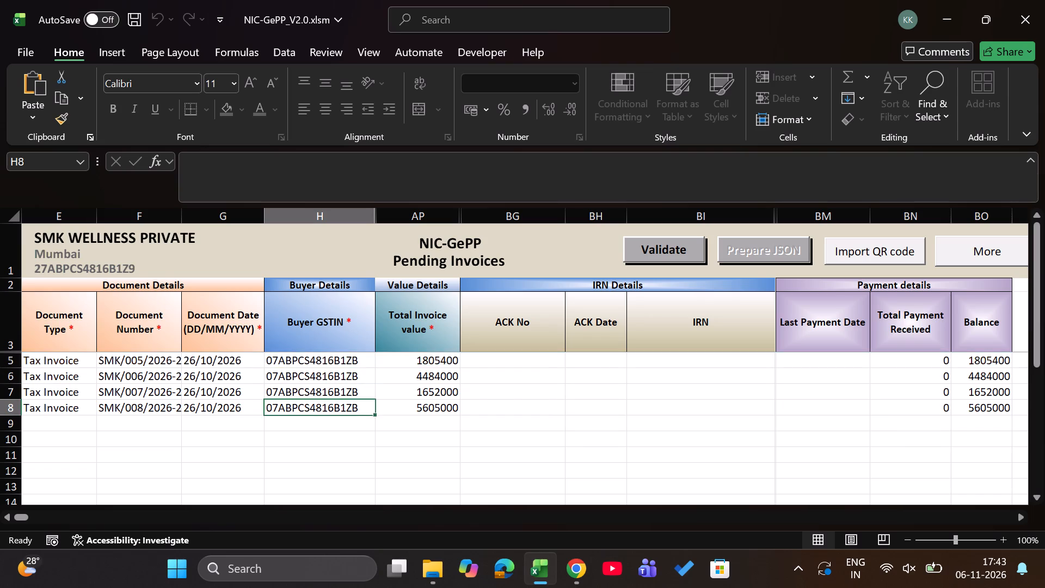
Validate the pending invoices and prepare their JSON.
{"action": "left_click", "coordinate": [691, 239]}
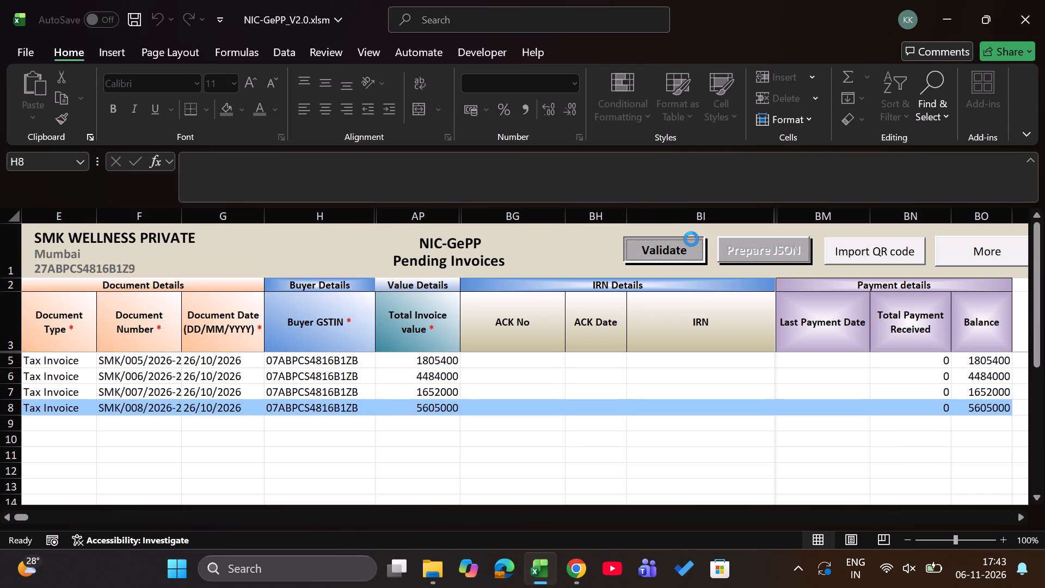
{"action": "left_click", "coordinate": [556, 337]}
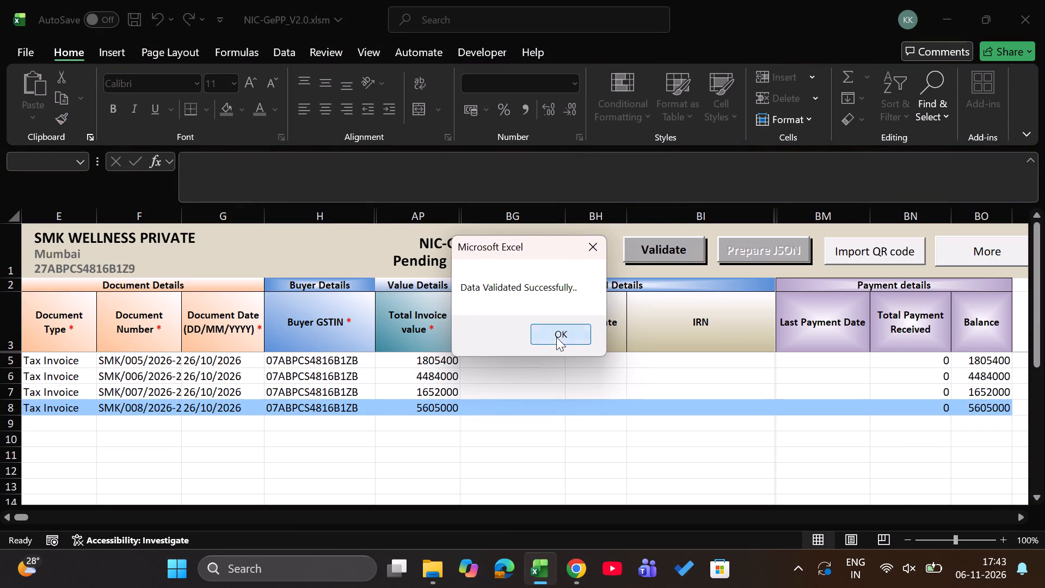
{"action": "left_click", "coordinate": [792, 247]}
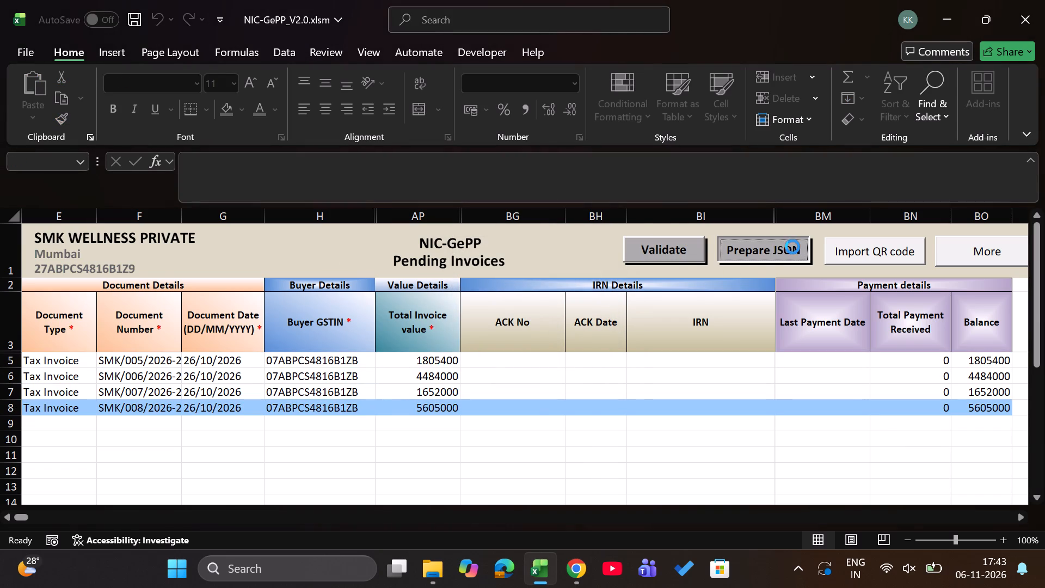
Finish preparing the validated pending invoices' JSON in the E-Invoice_V2_JSON folder under Downloads.
{"action": "left_click", "coordinate": [557, 327]}
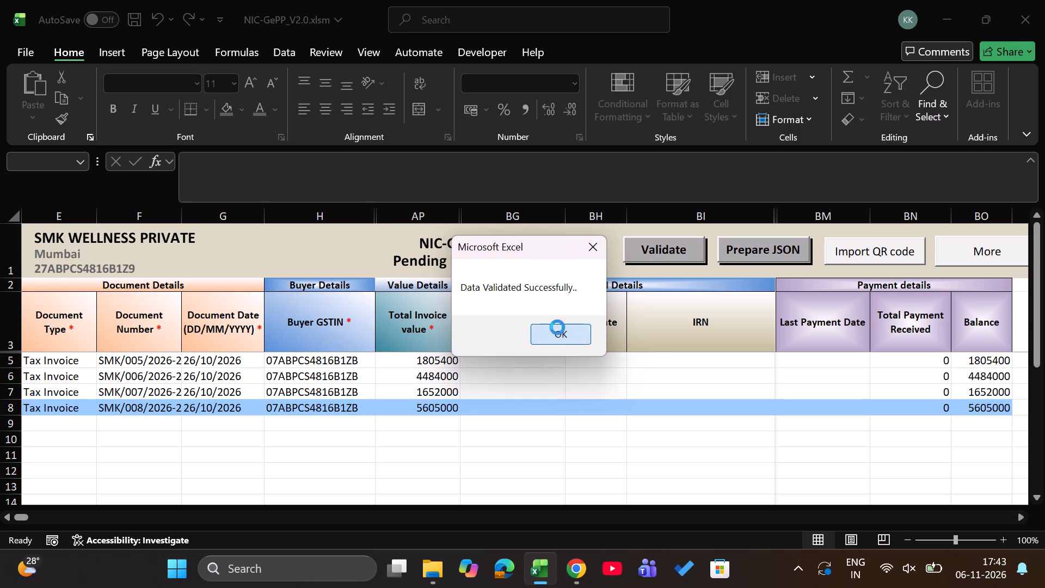
{"action": "left_click", "coordinate": [636, 330]}
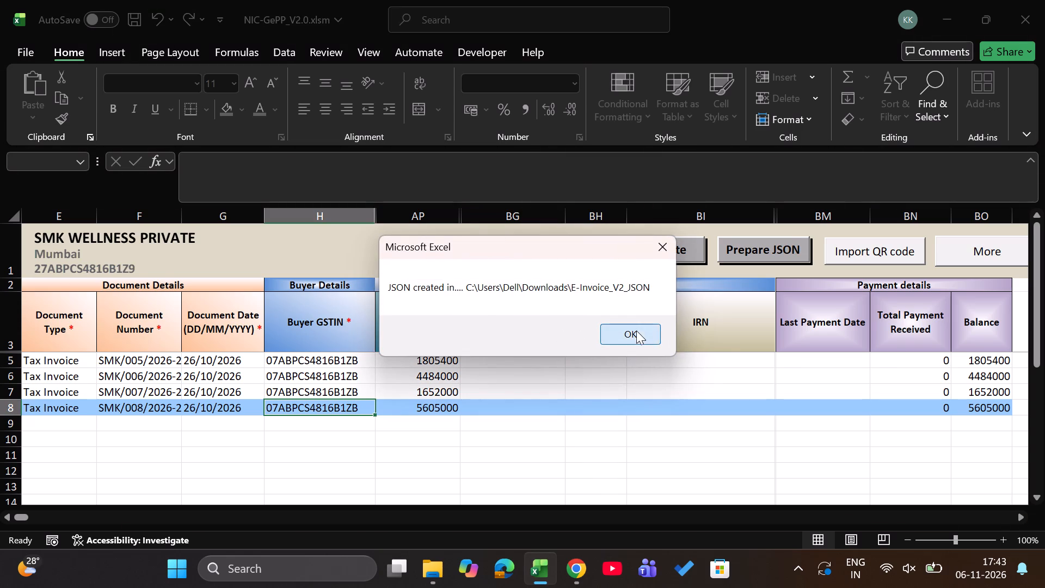
{"action": "key", "text": "Right"}
{"action": "key", "text": "Up"}
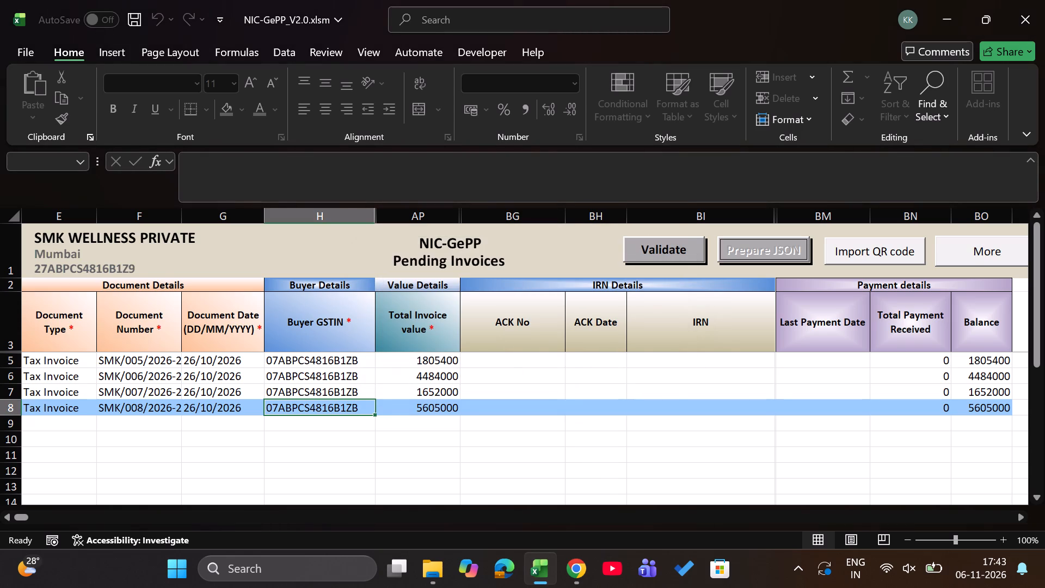
Switch to Chrome, where the invoice PDFs and the Invoice Bulk Upload page are open.
{"action": "key", "text": "alt+Tab"}
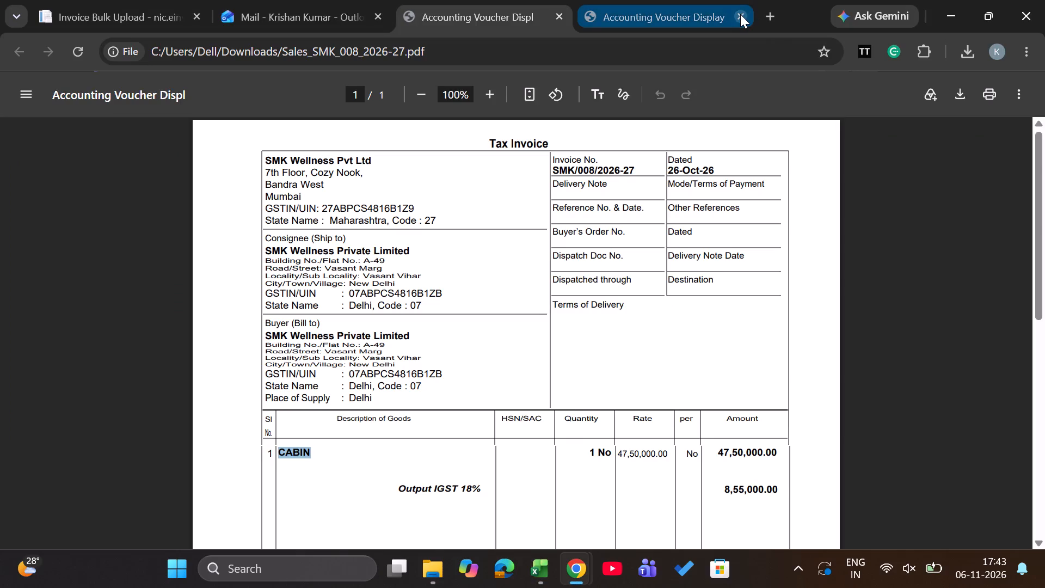
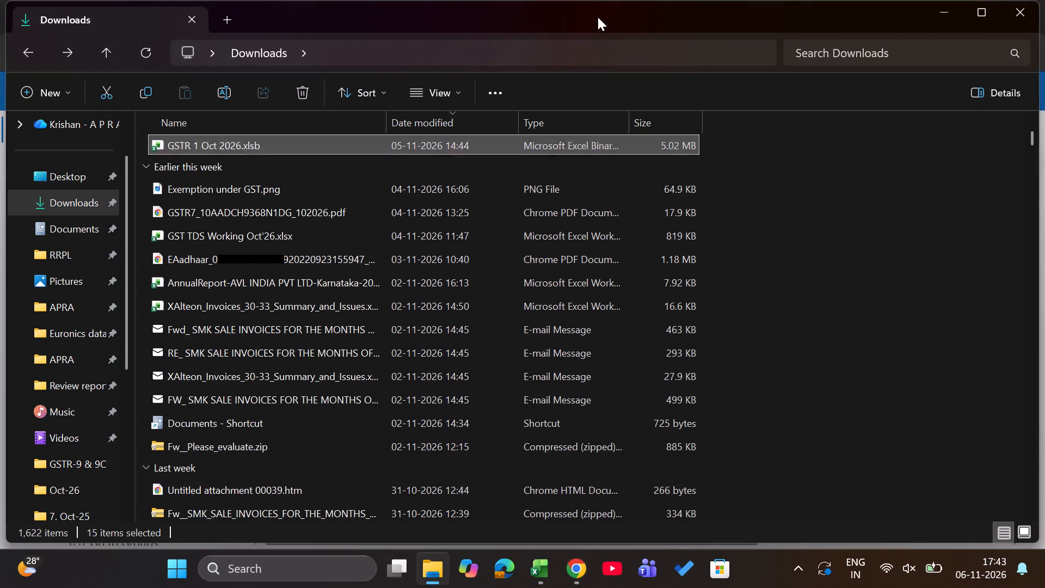
Open the four invoice PDFs Sales_SMK_005_2026-27 to Sales_SMK_008_2026-27 together from the Downloads folder.
{"action": "key", "text": "Down"}
{"action": "key", "text": "Down"}
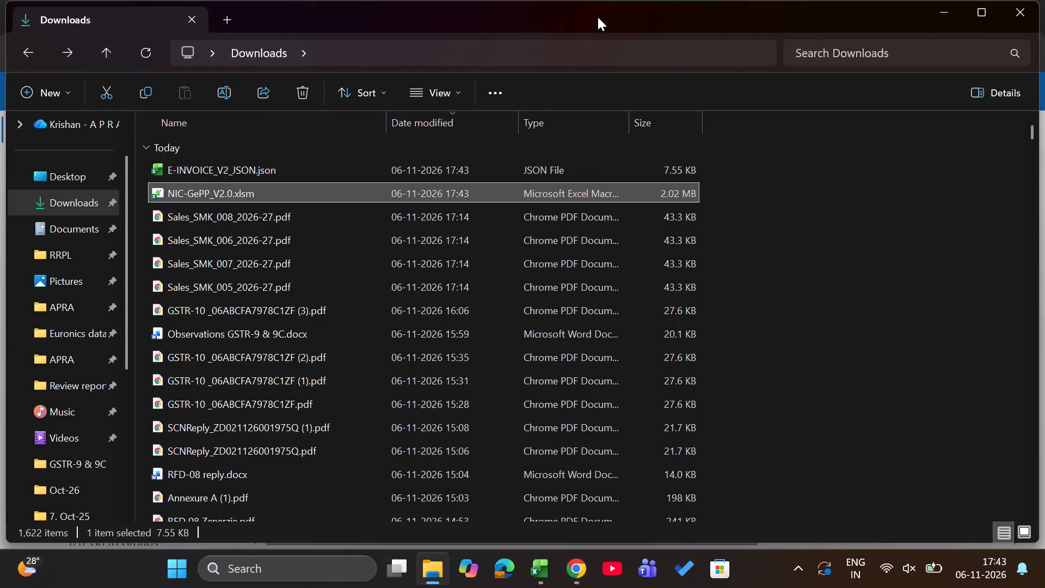
{"action": "key", "text": "Down"}
{"action": "key", "text": "shift+Down"}
{"action": "key", "text": "shift+Down"}
{"action": "key", "text": "shift+Down"}
{"action": "key", "text": "Return"}
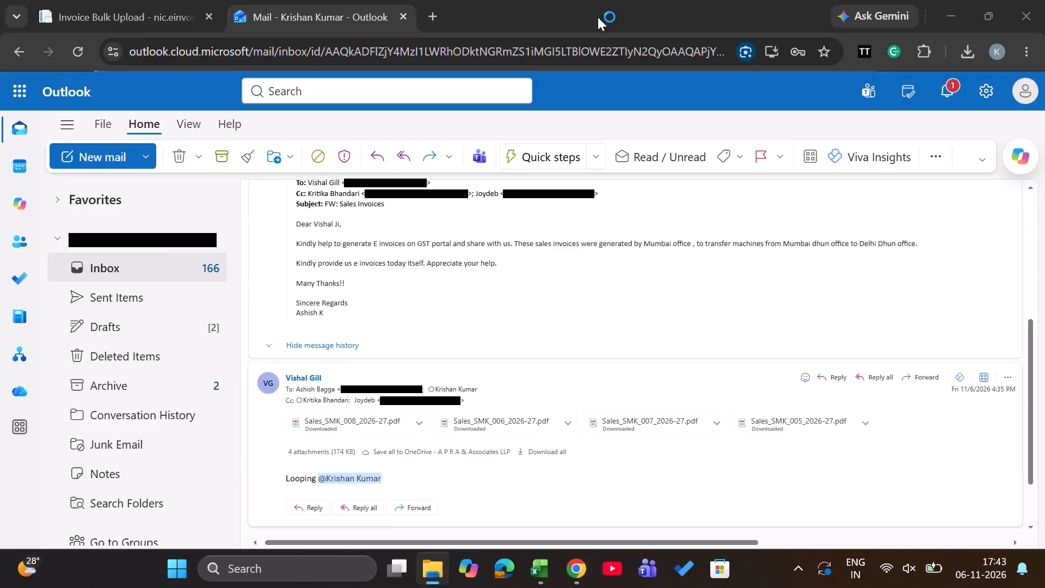
Open the SMK/005/2026-27 invoice PDF in Chrome and compare its details and total with its entry in the Excel Pending Invoices list.
{"action": "key", "text": "ctrl+Page_Up"}
{"action": "key", "text": "ctrl+Page_Up"}
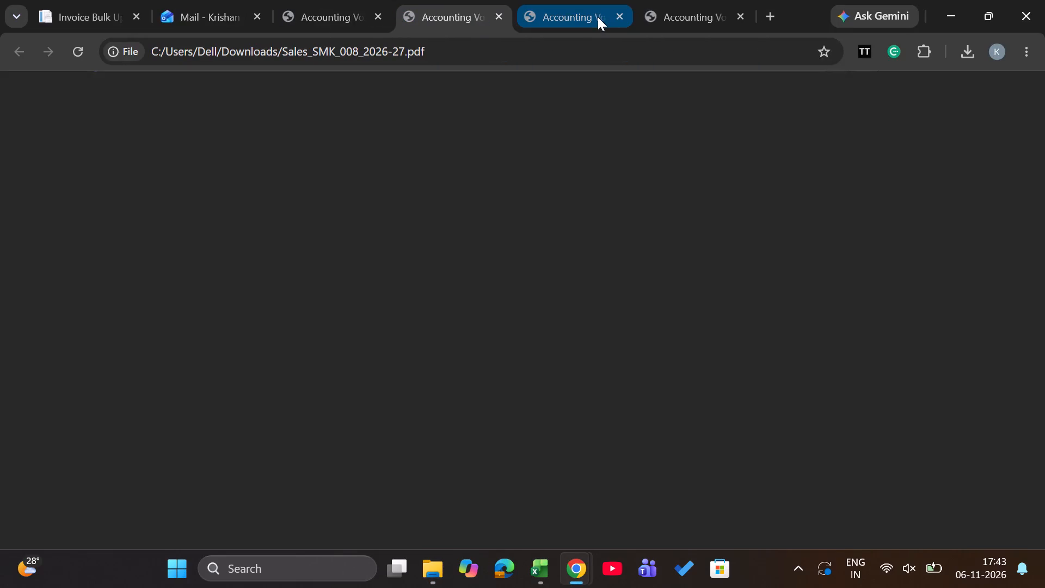
{"action": "key", "text": "ctrl+Page_Up"}
{"action": "key", "text": "ctrl+Page_Down"}
{"action": "key", "text": "ctrl+Page_Up"}
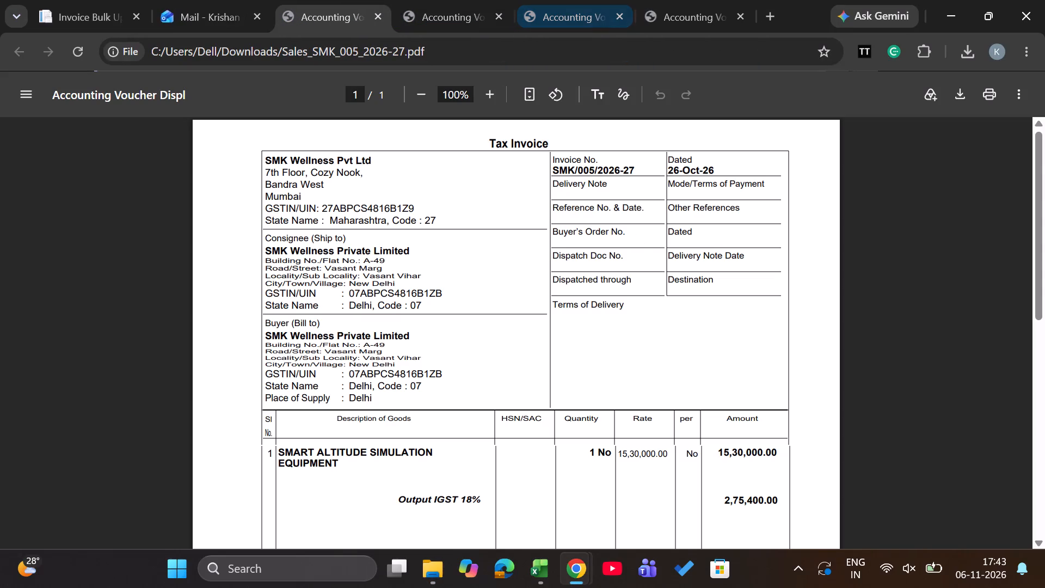
{"action": "key", "text": "alt+Tab"}
{"action": "key", "text": "alt+Tab"}
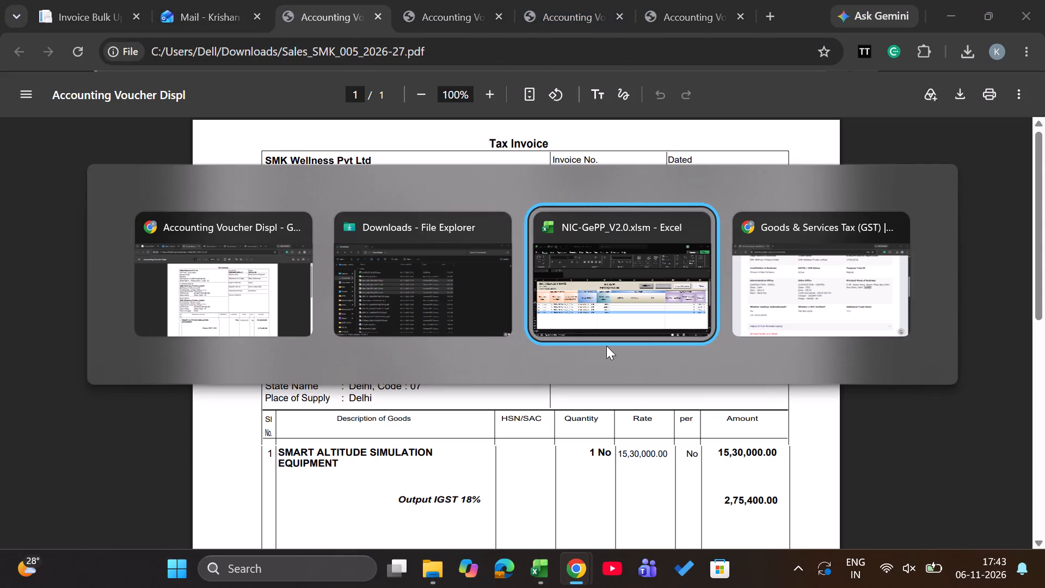
{"action": "key", "text": "alt+Tab"}
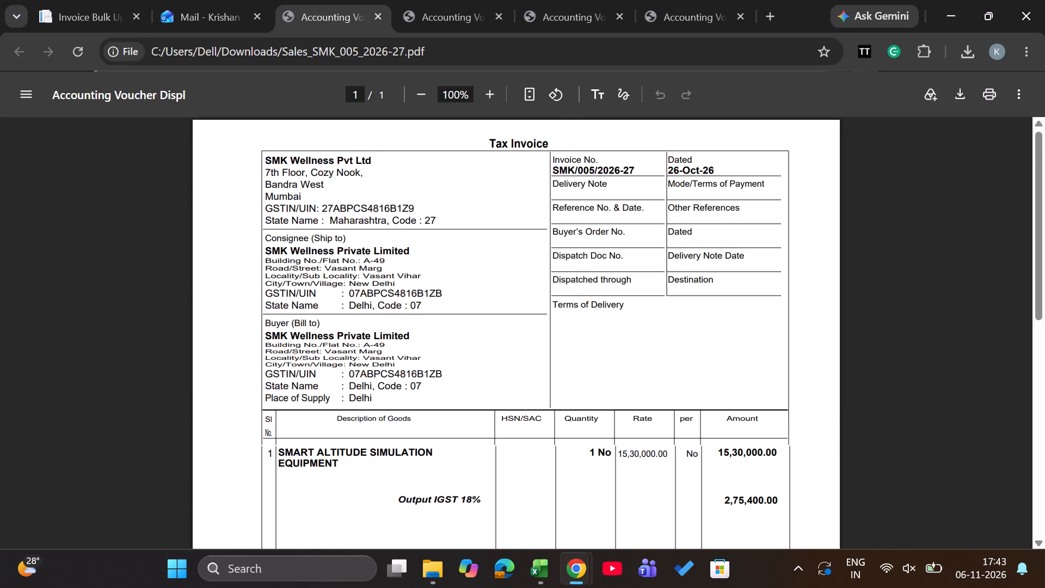
{"action": "scroll", "coordinate": [625, 415], "scroll_direction": "down", "scroll_amount": 4}
{"action": "key", "text": "alt+Tab"}
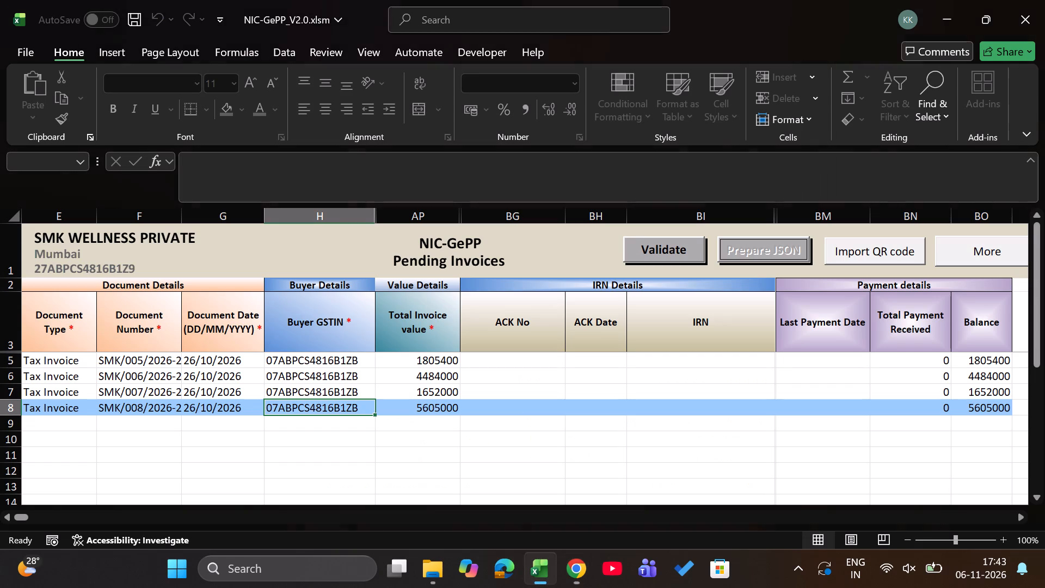
{"action": "scroll", "coordinate": [625, 415], "scroll_direction": "left", "scroll_amount": 1}
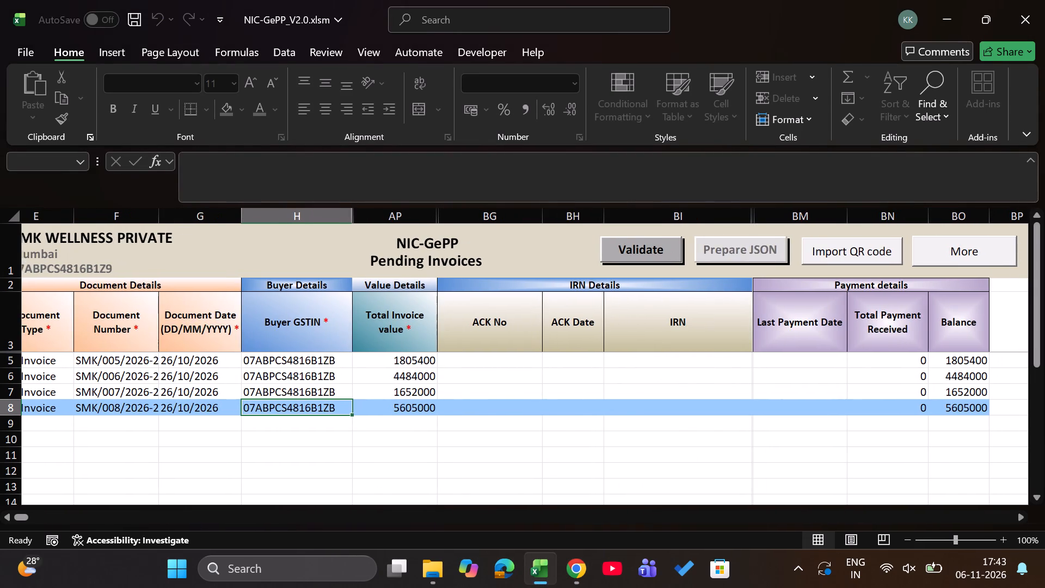
{"action": "key", "text": "alt+Tab"}
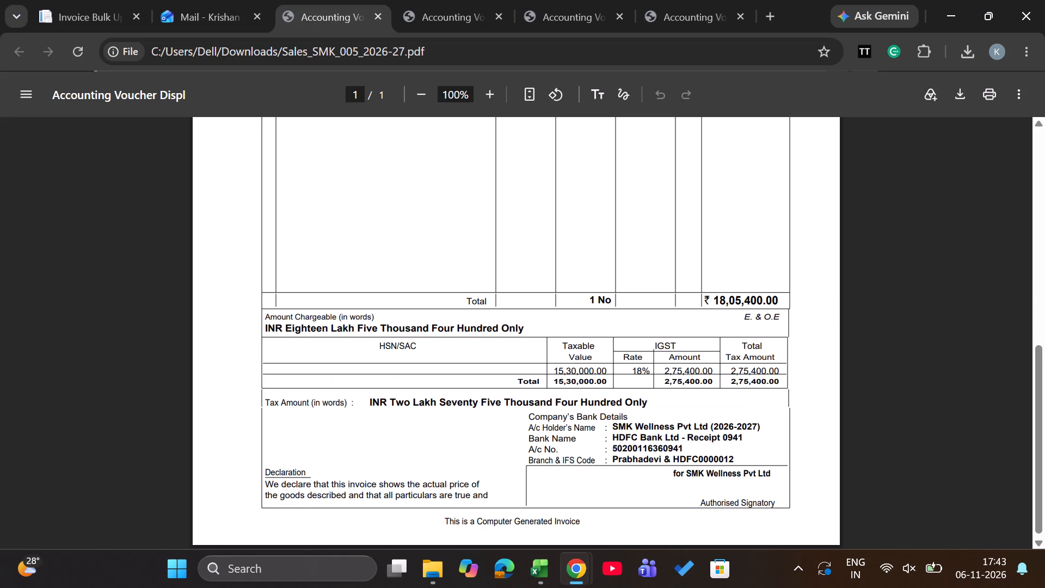
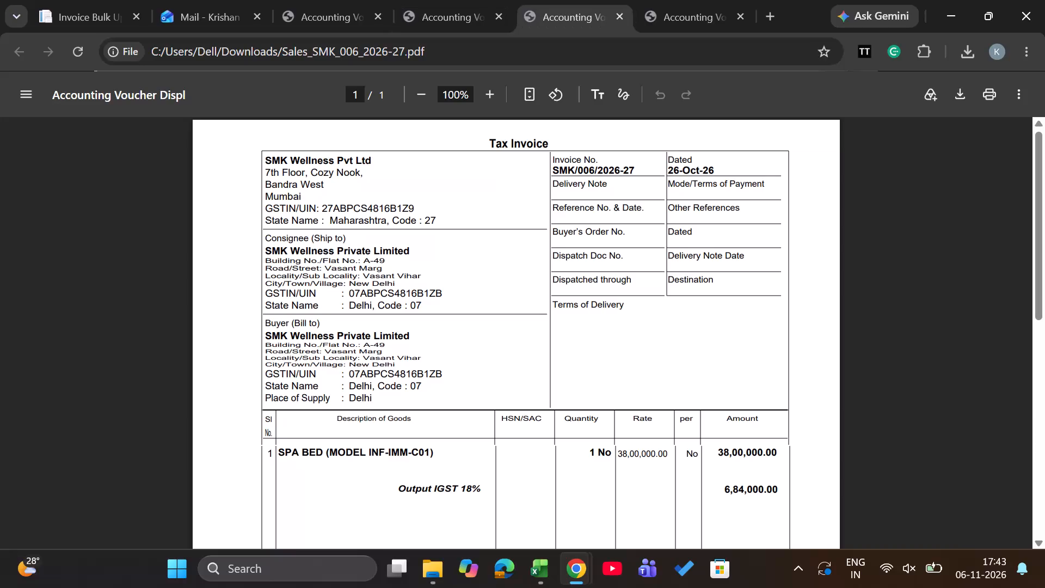
Compare the SMK/006/2026-27 invoice PDF's details and total with its entry in the Excel Pending Invoices list.
{"action": "key", "text": "alt+Tab"}
{"action": "key", "text": "Up"}
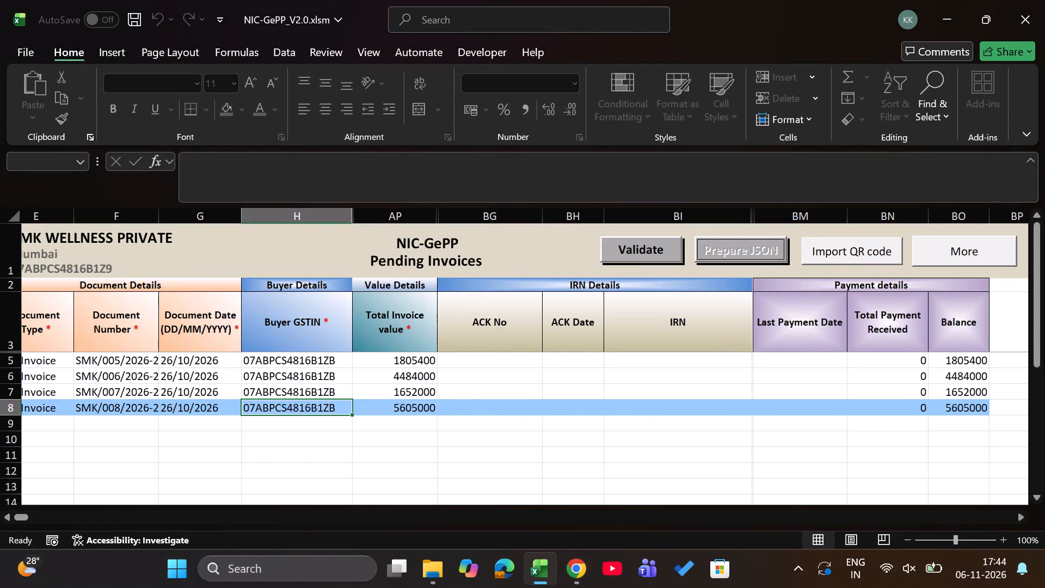
{"action": "key", "text": "Up"}
{"action": "key", "text": "alt+Tab"}
{"action": "scroll", "coordinate": [465, 396], "scroll_direction": "down", "scroll_amount": 4}
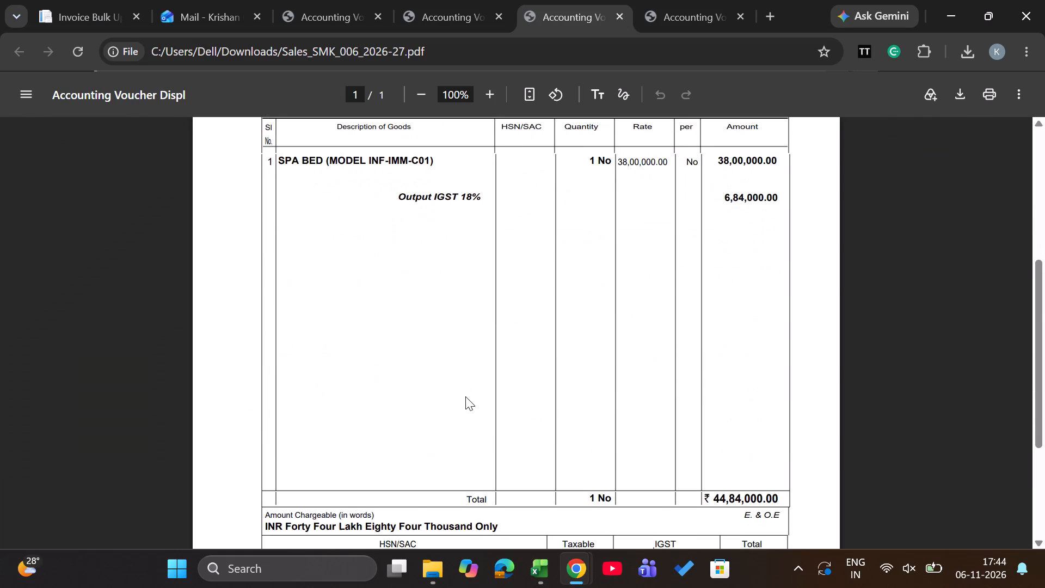
{"action": "key", "text": "alt+Tab"}
{"action": "key", "text": "alt+Tab"}
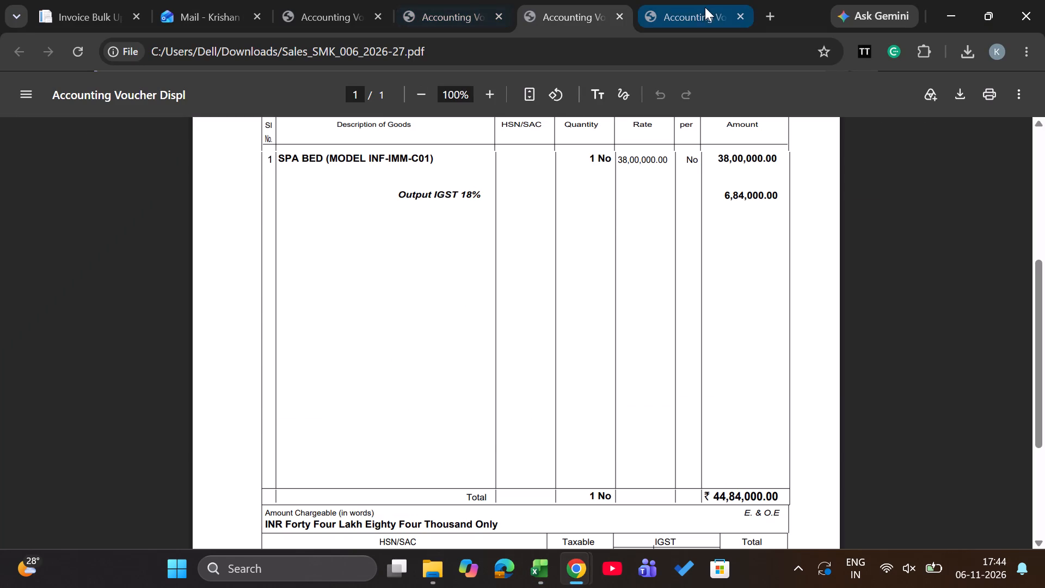
Open the SMK/007/2026-27 invoice PDF in Chrome and compare its details and total with its Excel Pending Invoices entry.
{"action": "left_click", "coordinate": [705, 7]}
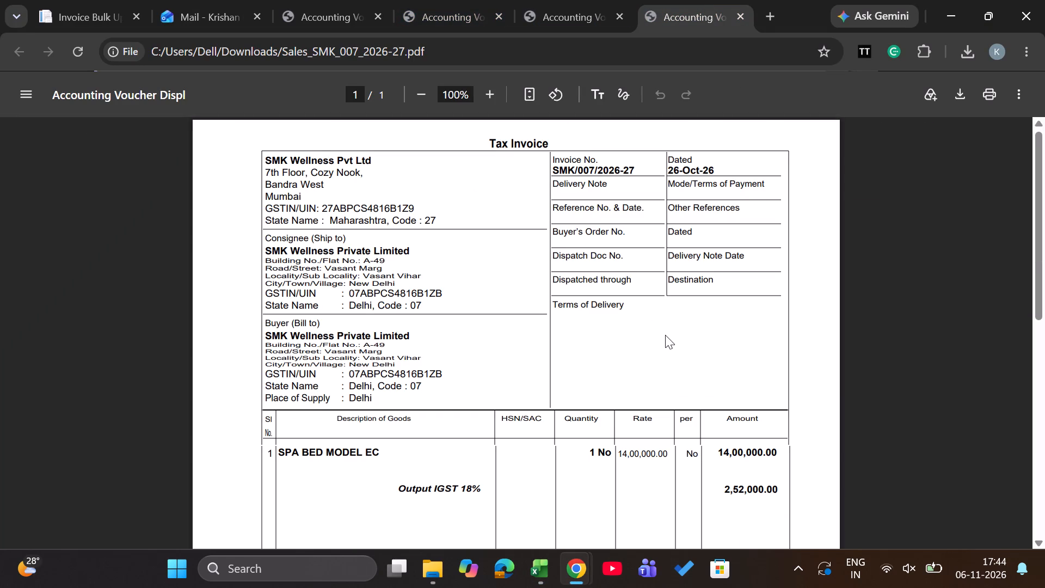
{"action": "scroll", "coordinate": [665, 335], "scroll_direction": "down", "scroll_amount": 3}
{"action": "key", "text": "alt+Tab"}
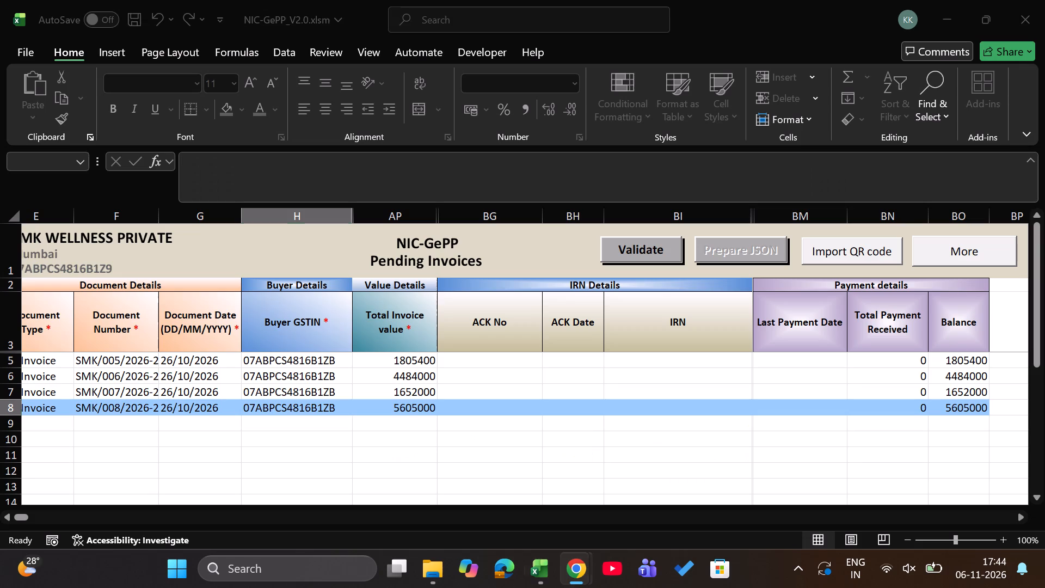
{"action": "key", "text": "alt+Tab"}
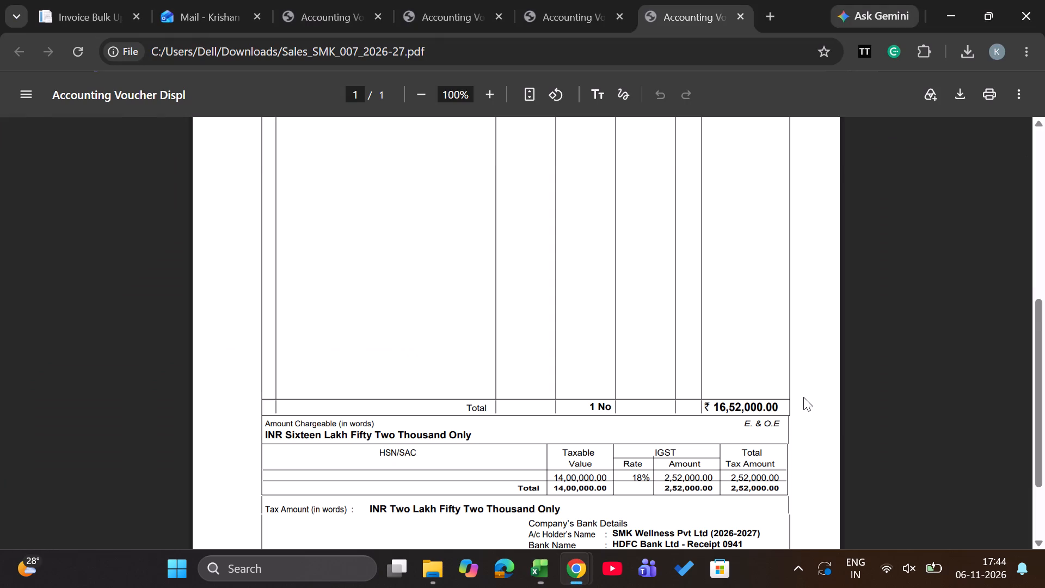
{"action": "key", "text": "alt+Tab"}
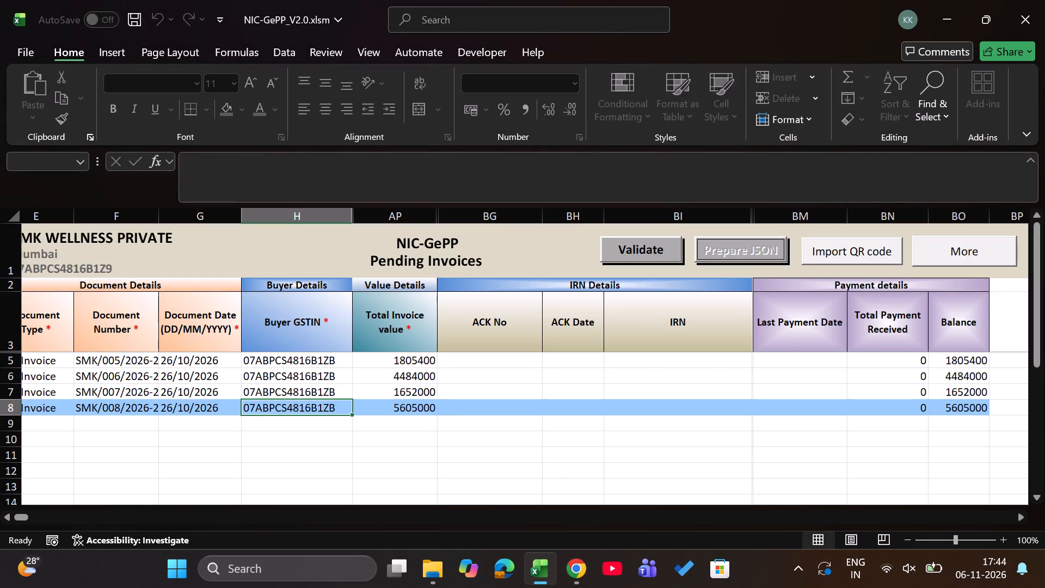
{"action": "key", "text": "alt+Tab"}
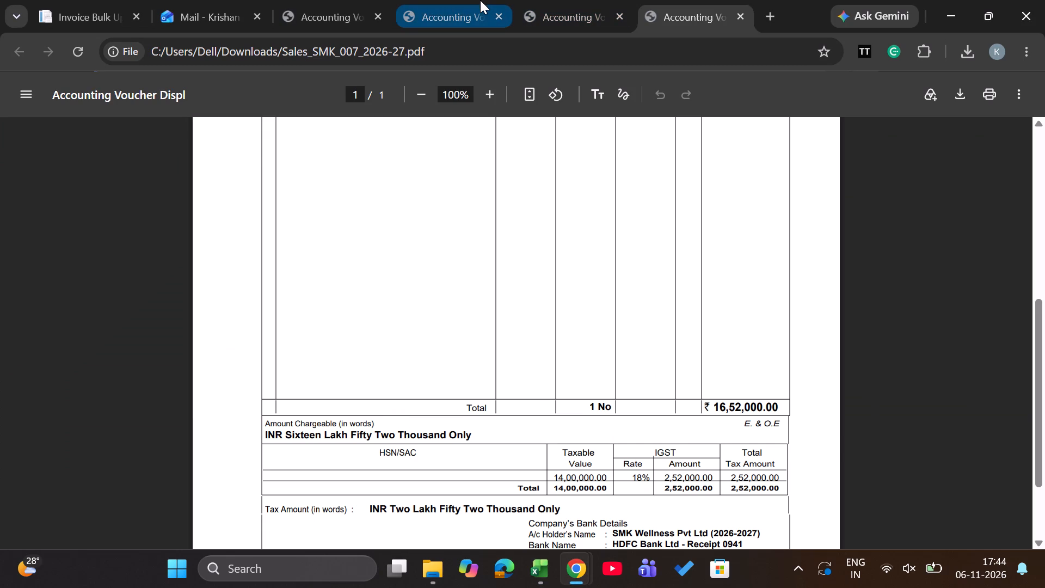
Open the SMK/008/2026-27 invoice PDF in Chrome and compare its total with its entry in the Excel Pending Invoices list.
{"action": "left_click", "coordinate": [480, 0]}
{"action": "scroll", "coordinate": [588, 235], "scroll_direction": "down", "scroll_amount": 5}
{"action": "key", "text": "alt+Tab"}
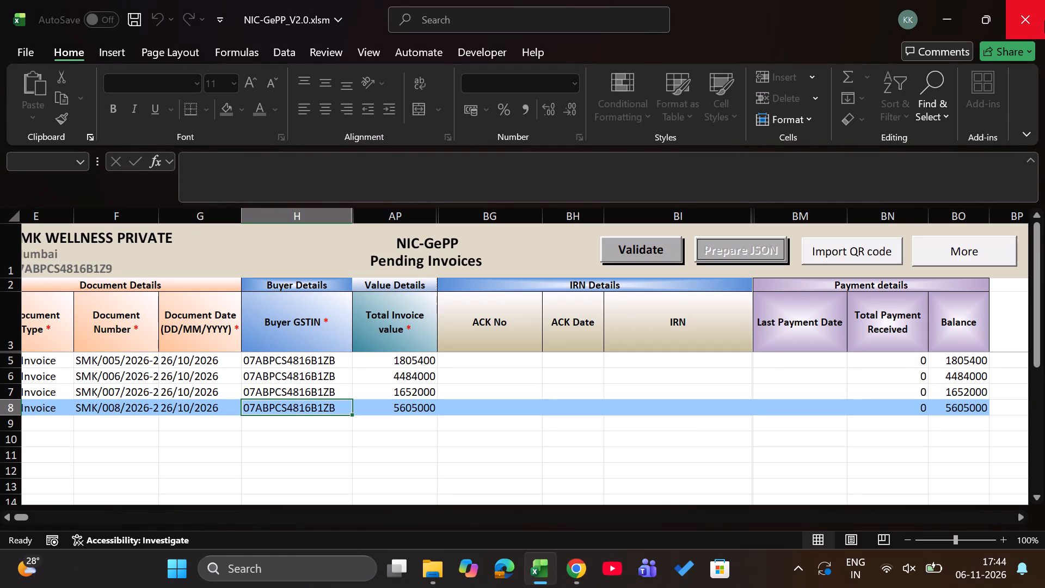
Save the NIC-GePP_V2.0.xlsm workbook and close Excel.
{"action": "key", "text": "ctrl+s"}
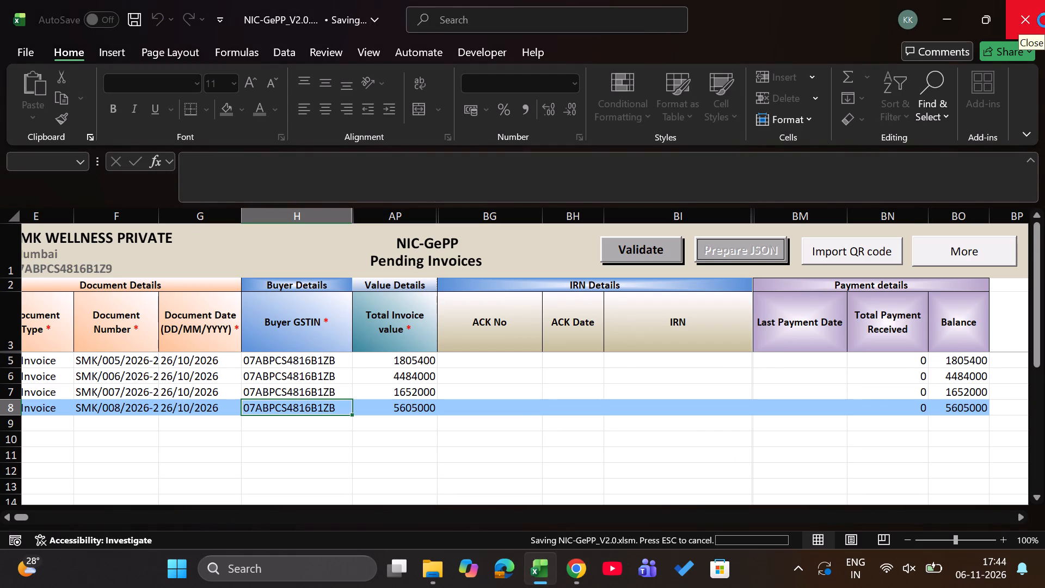
{"action": "left_click", "coordinate": [1044, 20]}
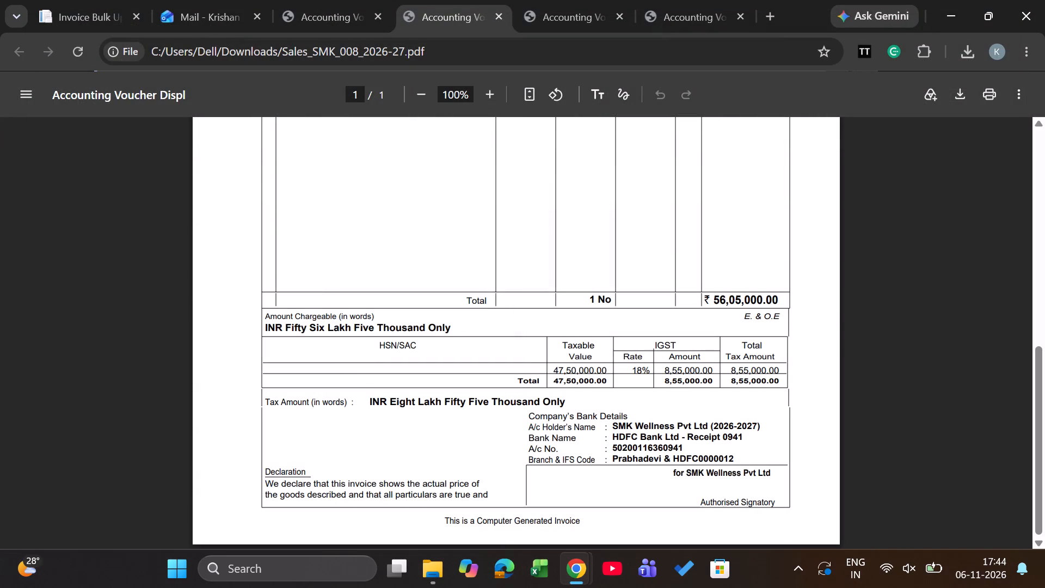
Upload E-INVOICE_V2_JSON.json from the Downloads folder on the e-Invoice portal's Invoice Bulk Upload page in Chrome.
{"action": "left_click", "coordinate": [60, 0]}
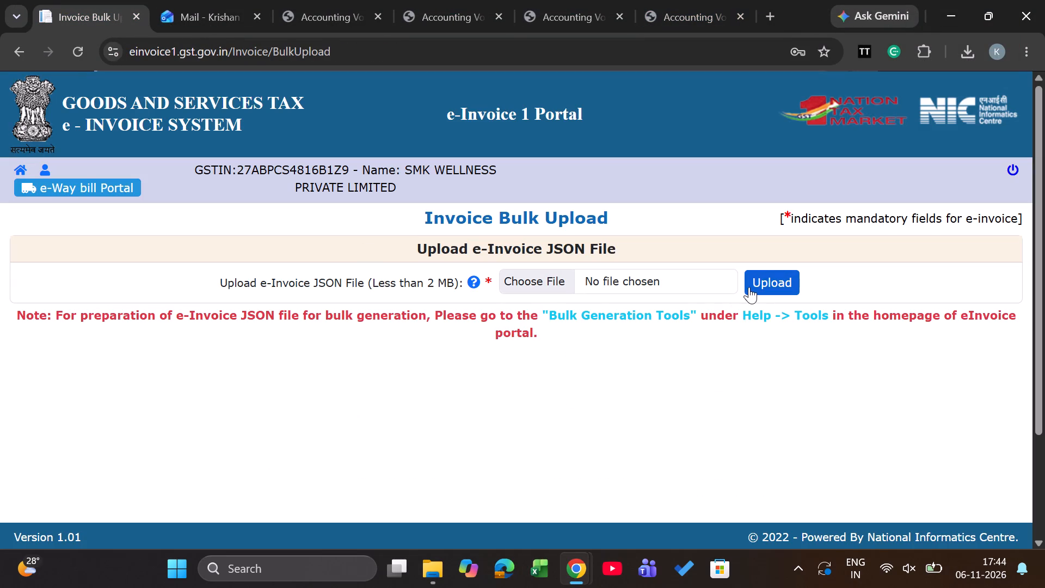
{"action": "left_click", "coordinate": [749, 287]}
{"action": "left_click", "coordinate": [524, 284]}
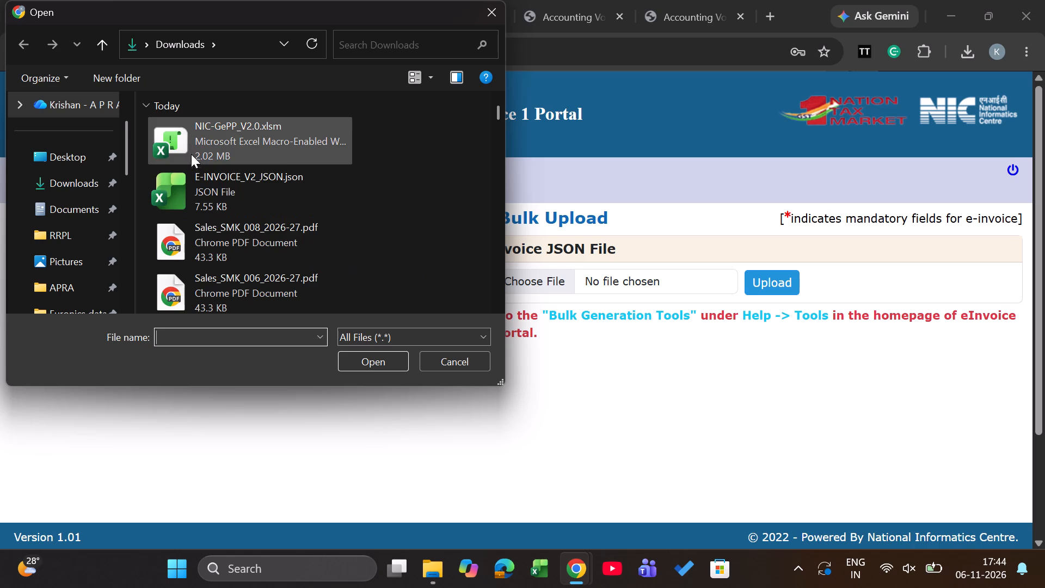
{"action": "left_click", "coordinate": [218, 197]}
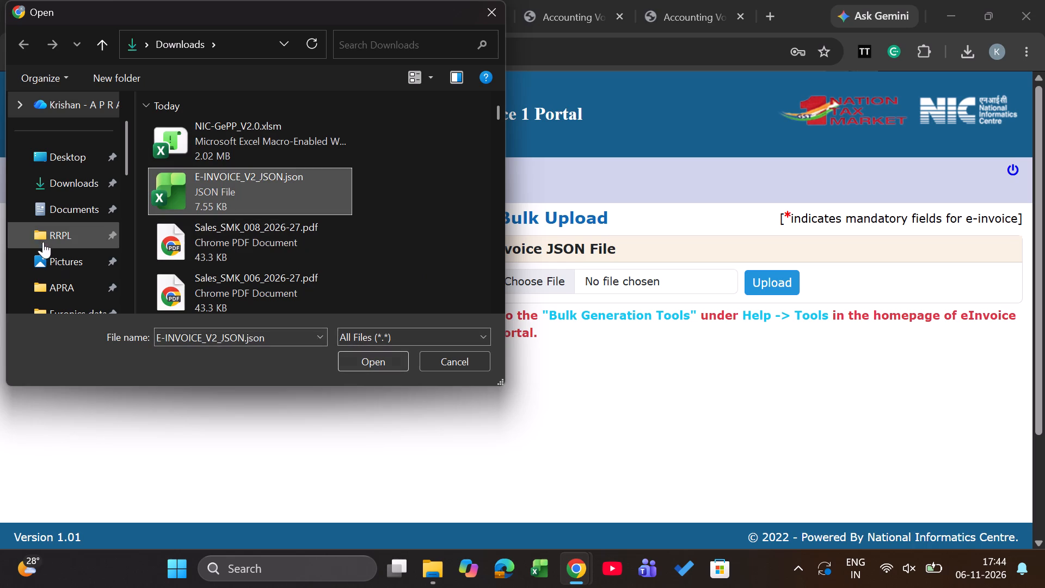
{"action": "left_click", "coordinate": [32, 185]}
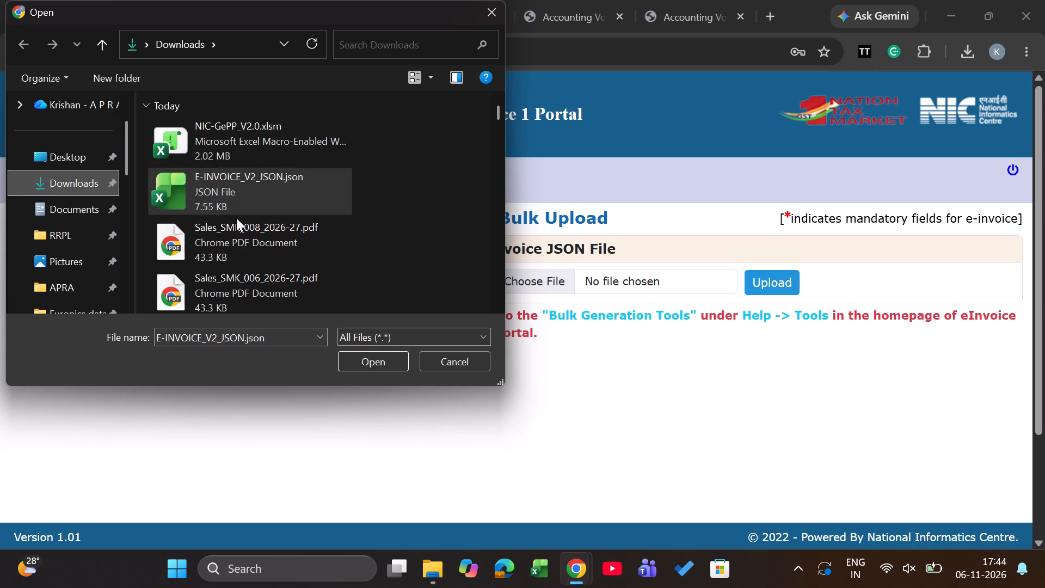
{"action": "left_click", "coordinate": [237, 205]}
{"action": "left_click", "coordinate": [382, 361]}
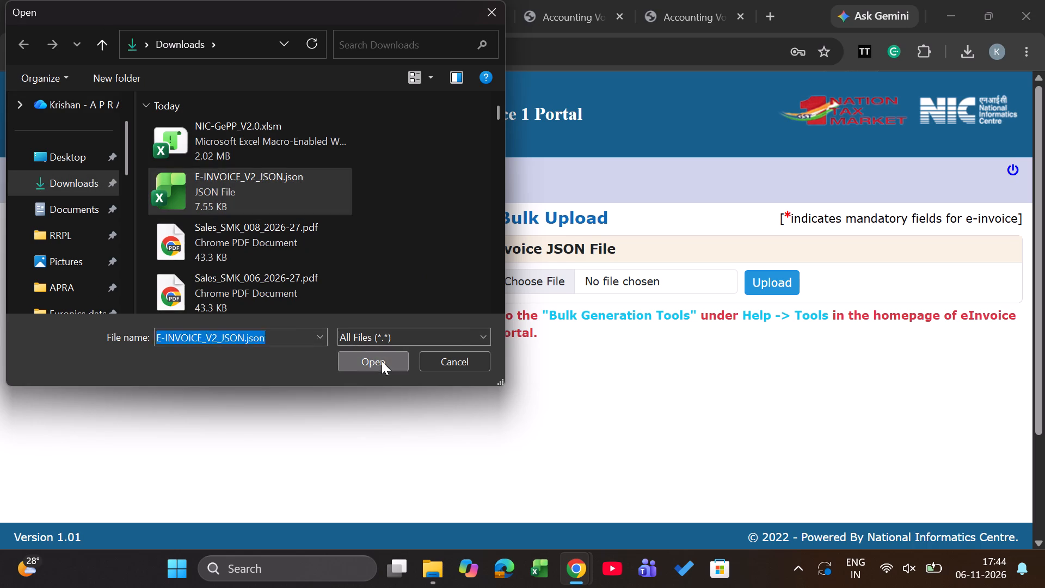
{"action": "left_click", "coordinate": [682, 279]}
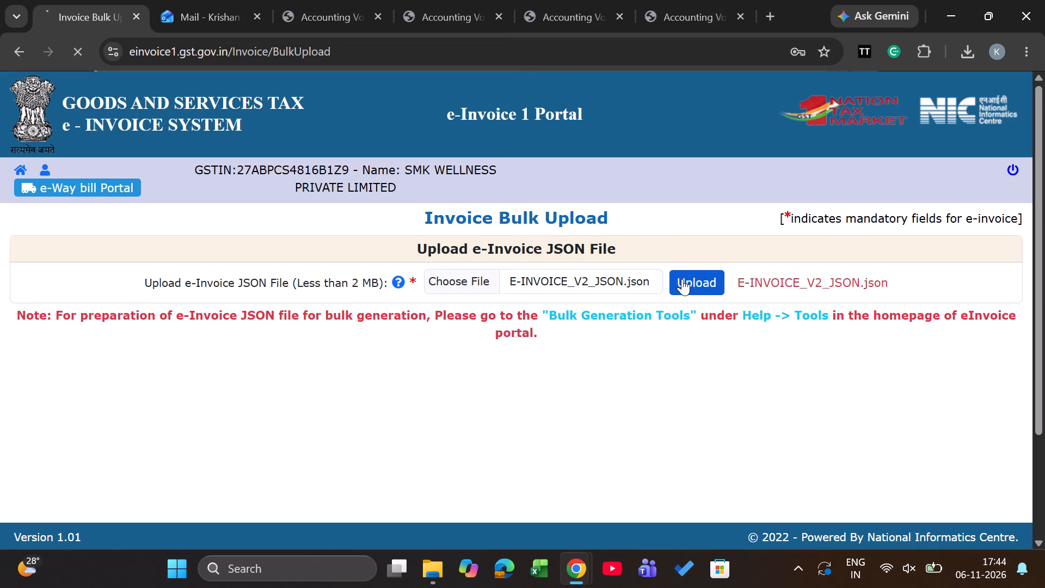
Review the bulk upload summary and invoice details, and download the print PDF of the successfully uploaded invoices.
{"action": "scroll", "coordinate": [576, 395], "scroll_direction": "down", "scroll_amount": 2}
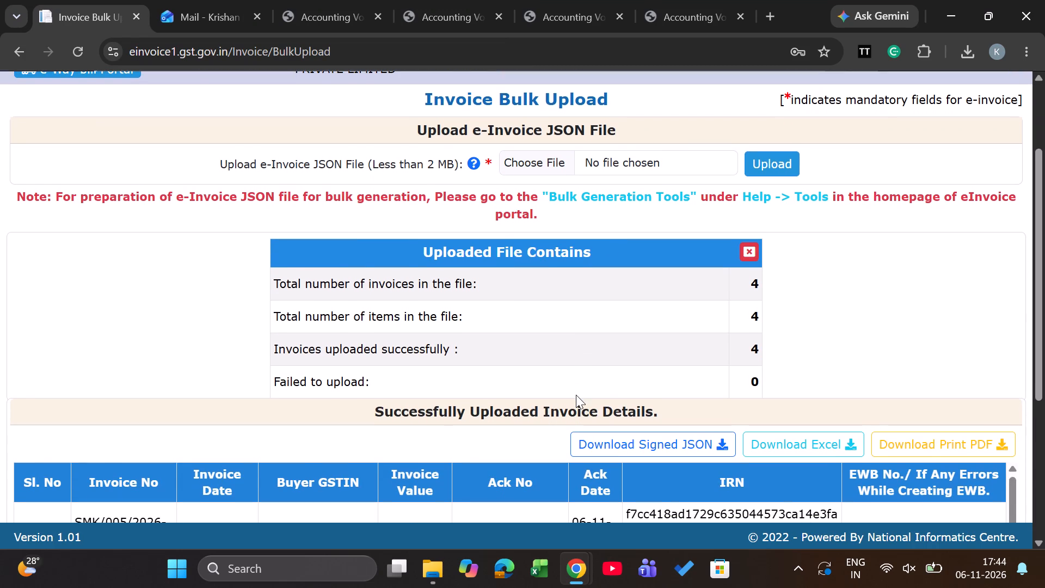
{"action": "scroll", "coordinate": [576, 395], "scroll_direction": "down", "scroll_amount": 4}
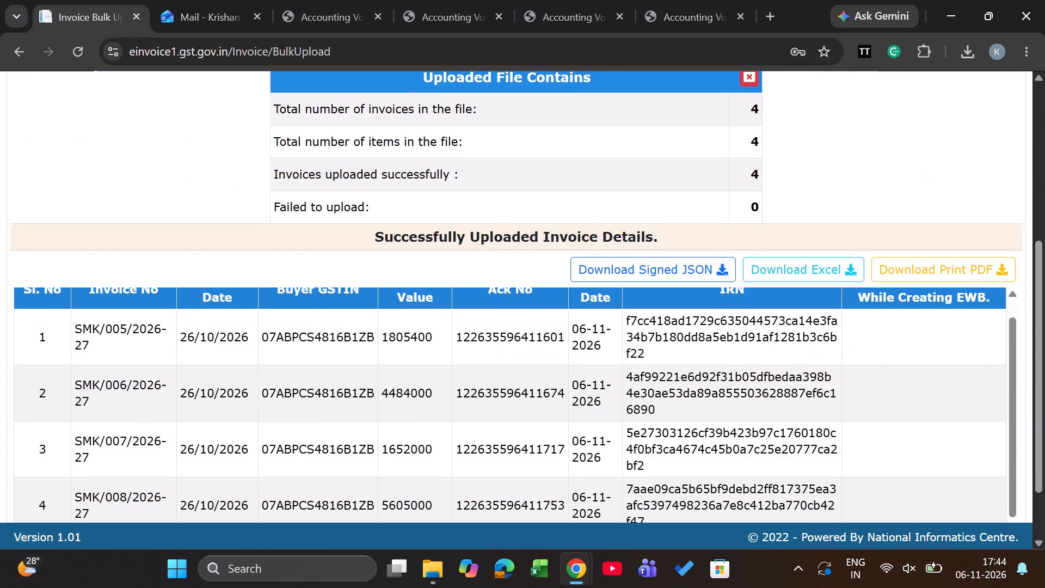
{"action": "scroll", "coordinate": [576, 395], "scroll_direction": "down", "scroll_amount": 1}
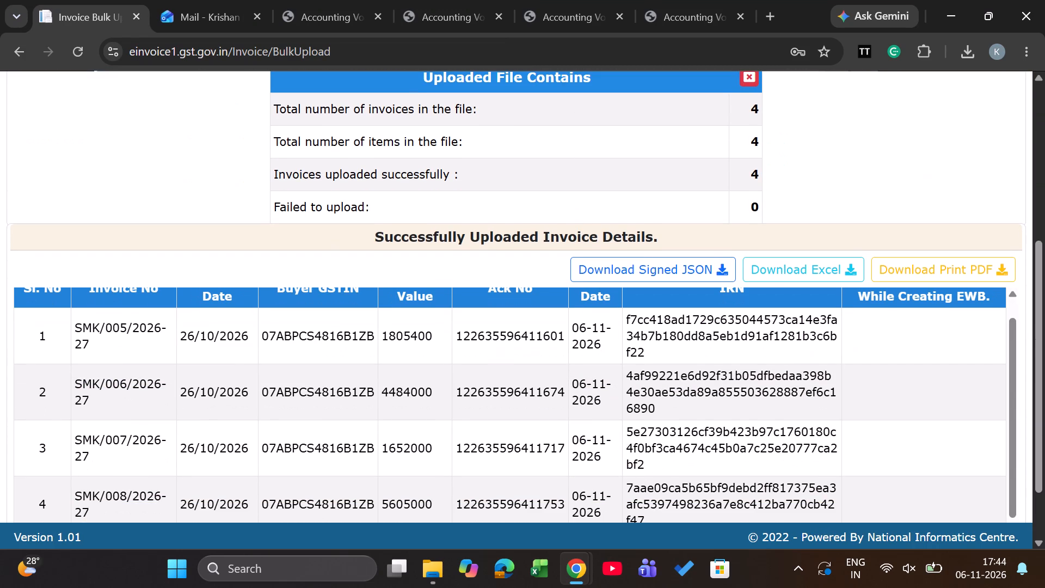
{"action": "scroll", "coordinate": [576, 395], "scroll_direction": "down", "scroll_amount": 1}
{"action": "scroll", "coordinate": [715, 394], "scroll_direction": "down", "scroll_amount": 1}
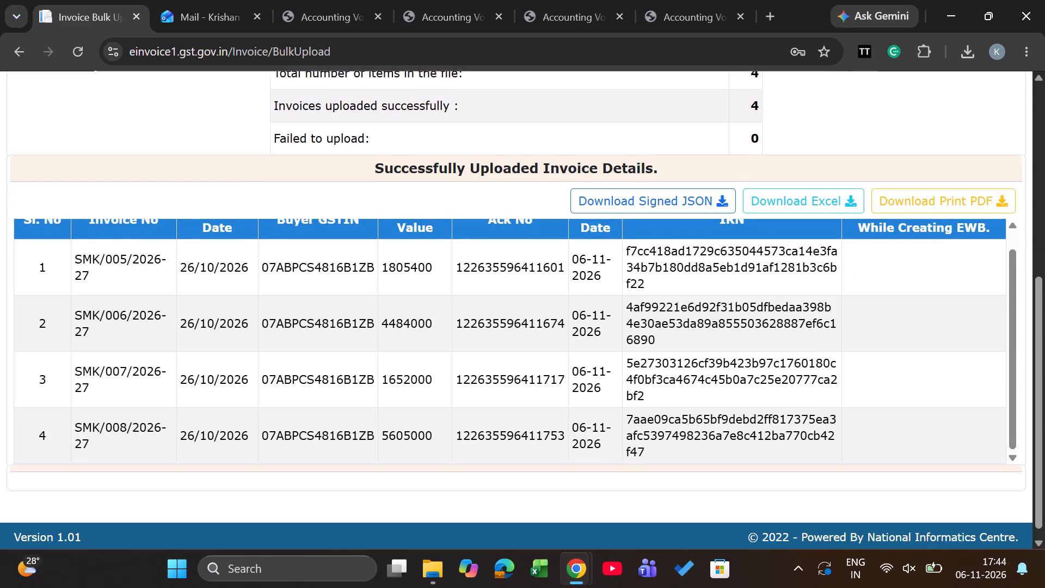
{"action": "scroll", "coordinate": [715, 394], "scroll_direction": "down", "scroll_amount": 1}
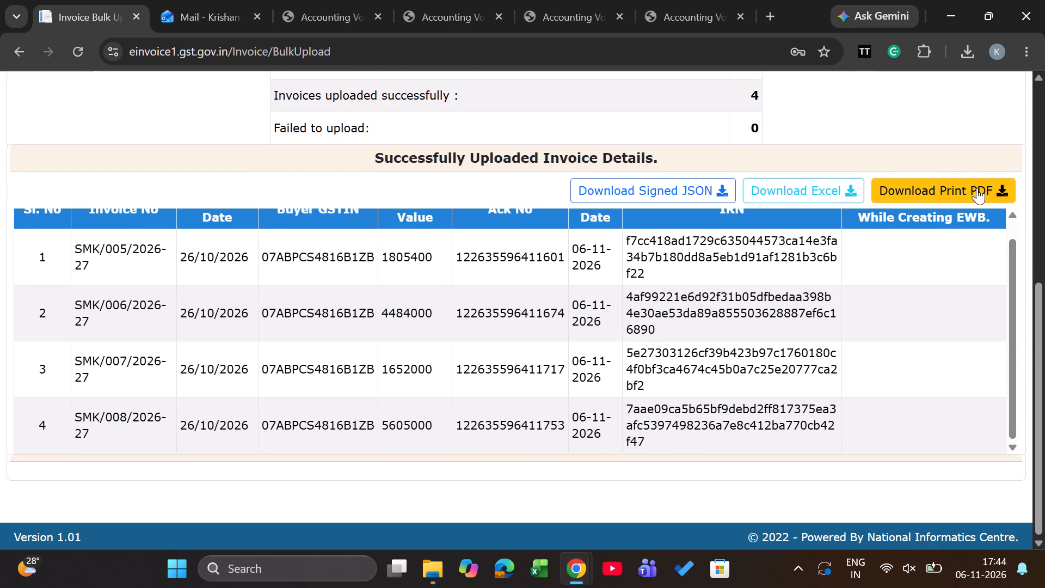
{"action": "left_click", "coordinate": [977, 188]}
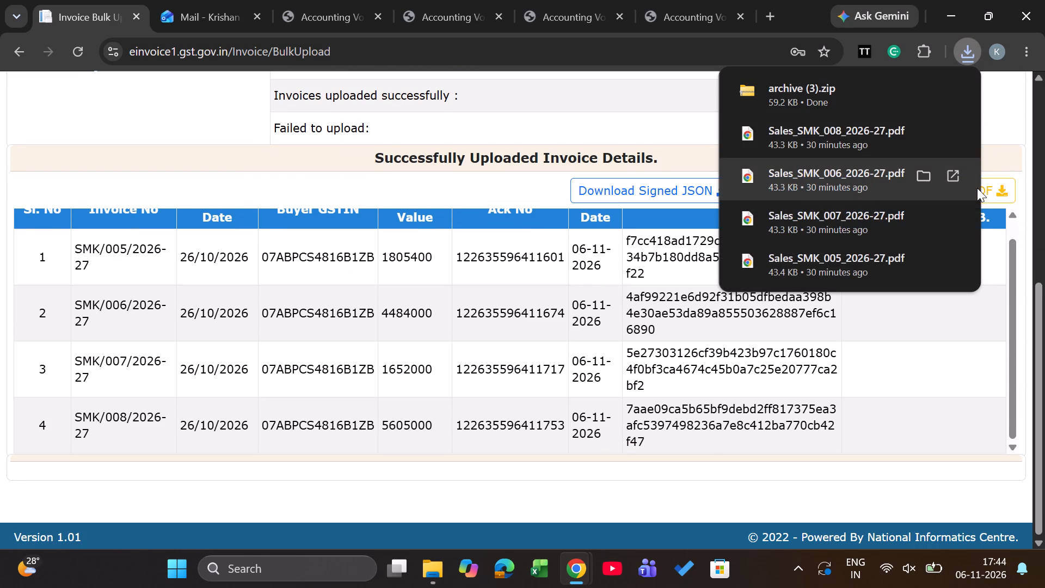
Open einv1.pdf from the downloaded archive (3).zip and skim through the pages of the generated e-invoices.
{"action": "double_click", "coordinate": [851, 102]}
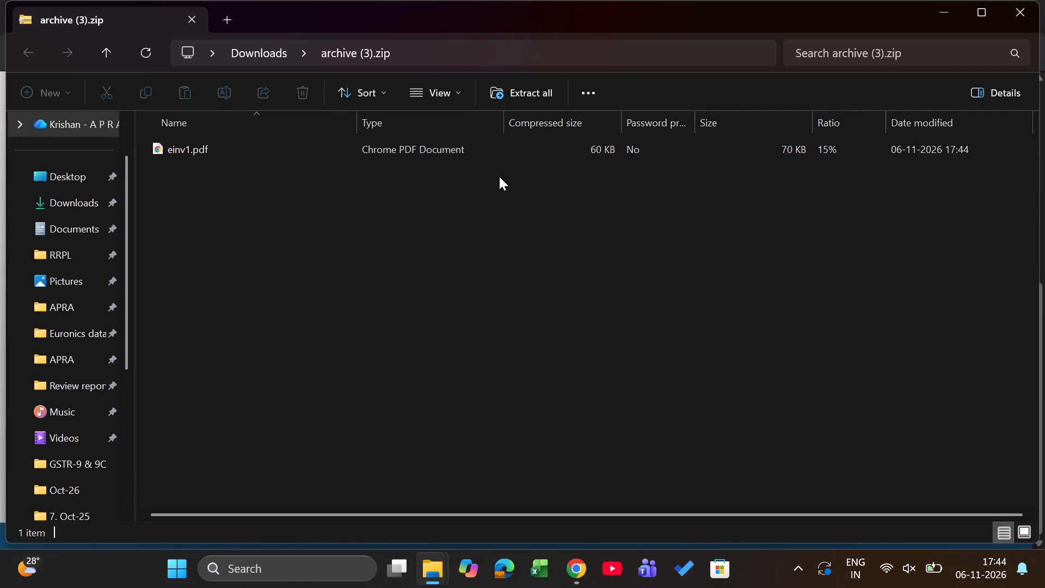
{"action": "double_click", "coordinate": [480, 152]}
{"action": "scroll", "coordinate": [435, 256], "scroll_direction": "down", "scroll_amount": 3}
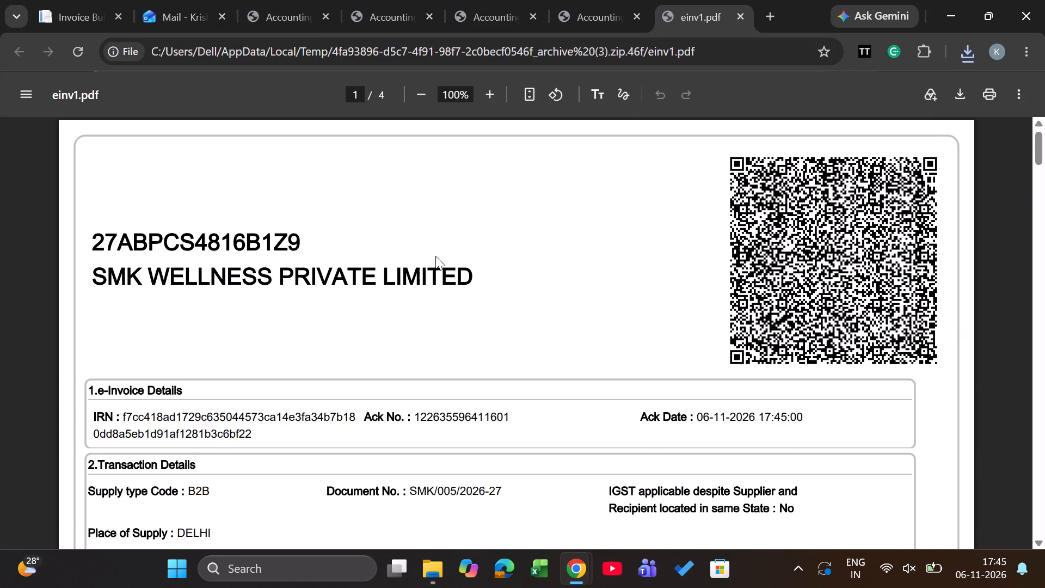
{"action": "scroll", "coordinate": [435, 256], "scroll_direction": "down", "scroll_amount": 18}
{"action": "scroll", "coordinate": [435, 256], "scroll_direction": "up", "scroll_amount": 17}
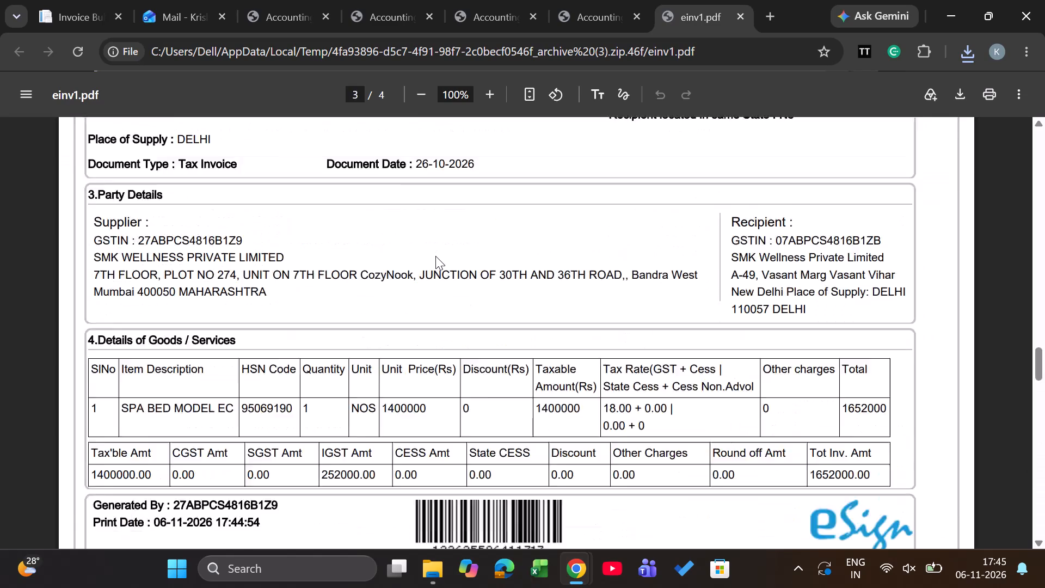
{"action": "scroll", "coordinate": [435, 256], "scroll_direction": "up", "scroll_amount": 18}
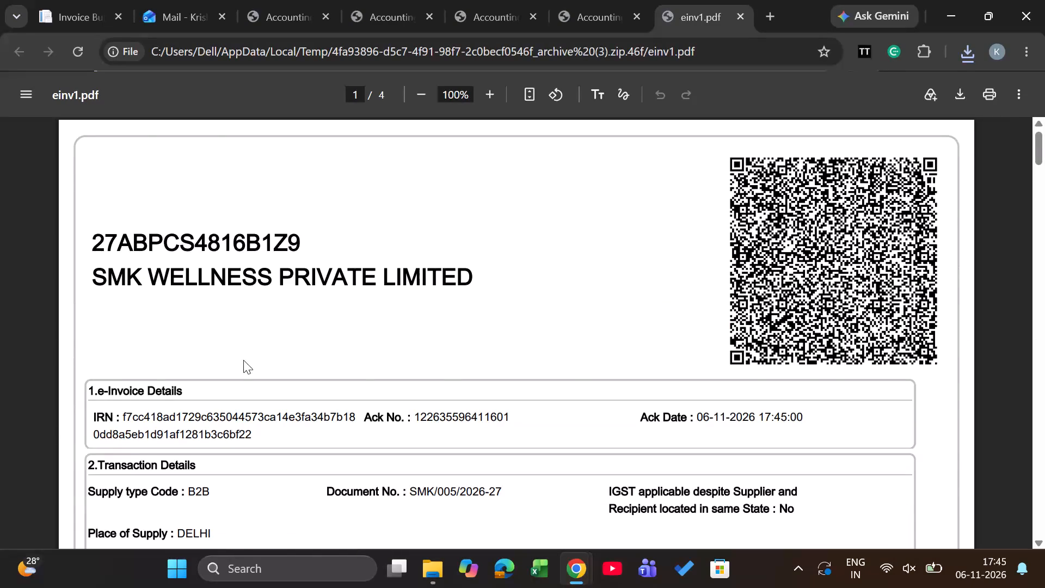
{"action": "scroll", "coordinate": [243, 360], "scroll_direction": "down", "scroll_amount": 7}
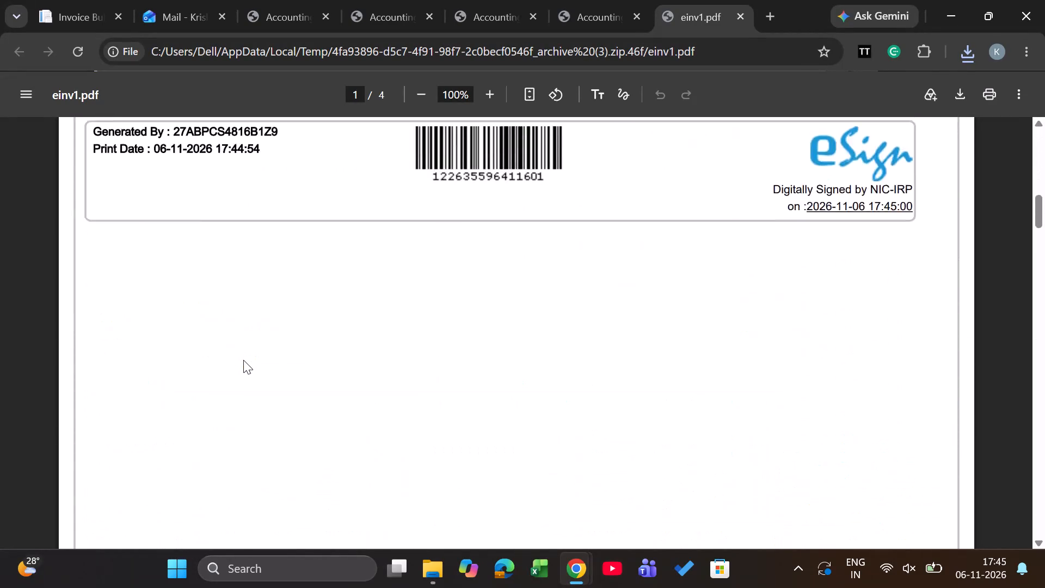
{"action": "scroll", "coordinate": [243, 360], "scroll_direction": "up", "scroll_amount": 4}
{"action": "scroll", "coordinate": [243, 360], "scroll_direction": "down", "scroll_amount": 3}
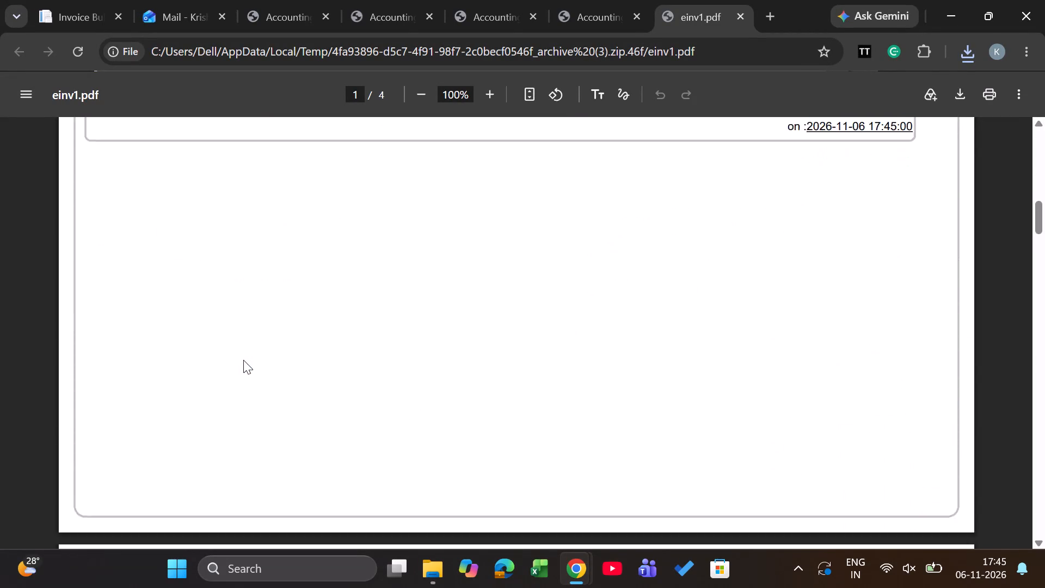
{"action": "scroll", "coordinate": [243, 360], "scroll_direction": "down", "scroll_amount": 7}
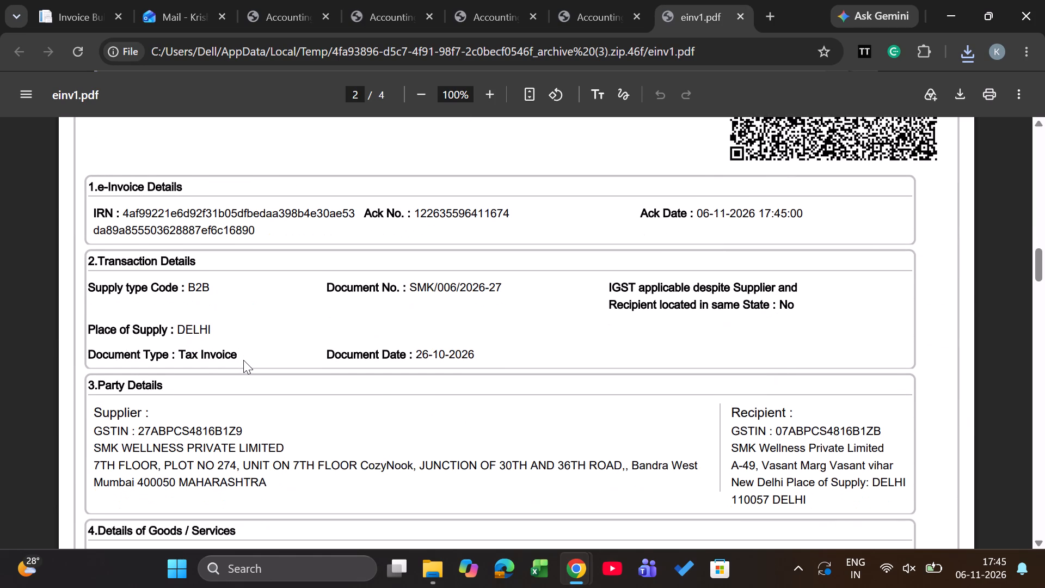
{"action": "scroll", "coordinate": [243, 360], "scroll_direction": "down", "scroll_amount": 4}
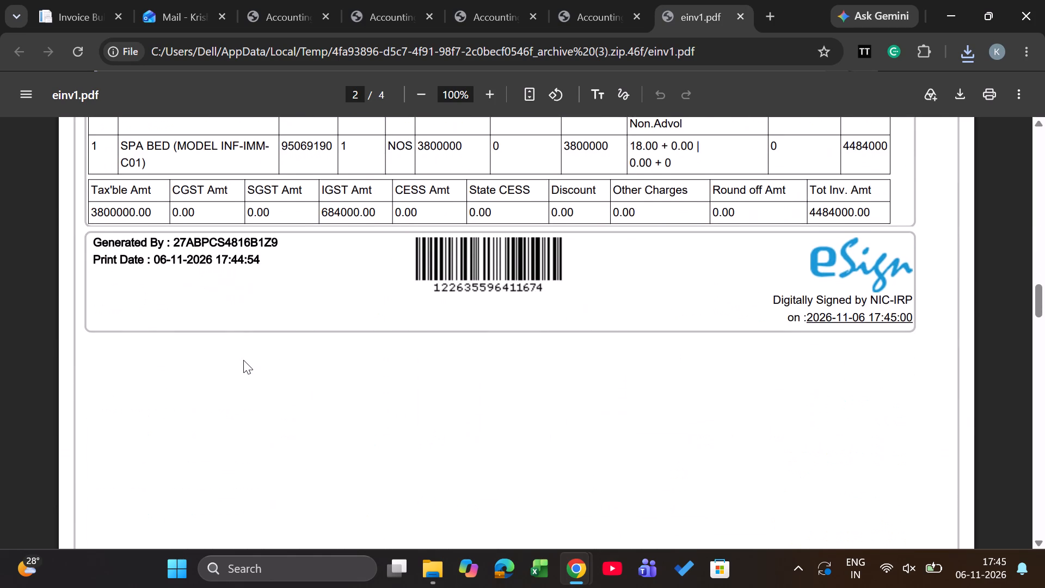
{"action": "scroll", "coordinate": [243, 360], "scroll_direction": "down", "scroll_amount": 4}
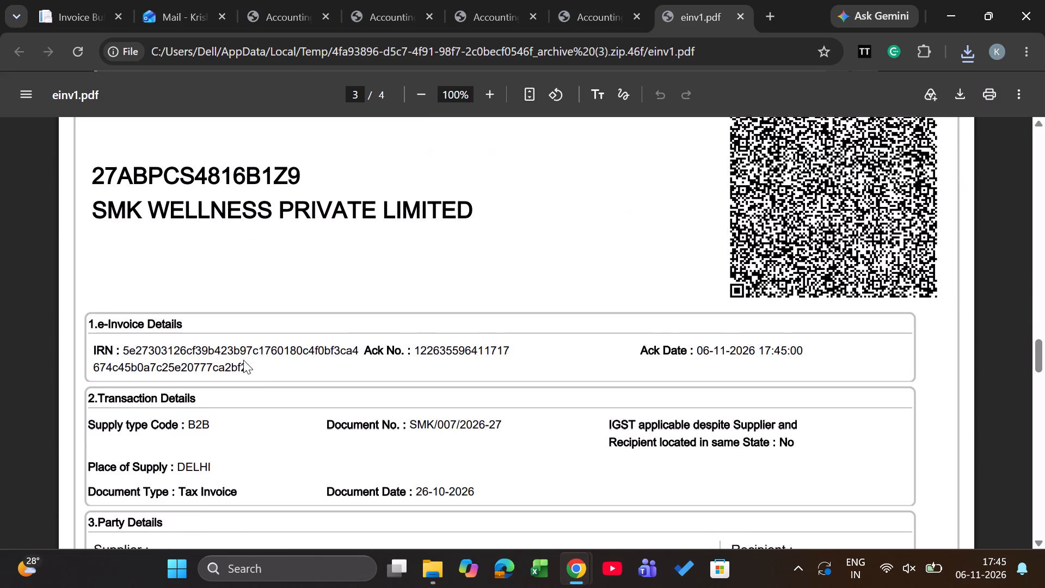
{"action": "scroll", "coordinate": [243, 360], "scroll_direction": "down", "scroll_amount": 2}
Check the transaction, party, goods and tax details of e-invoices SMK/005 to SMK/008/2026-27 page by page, and close einv1.pdf.
{"action": "scroll", "coordinate": [243, 360], "scroll_direction": "up", "scroll_amount": 17}
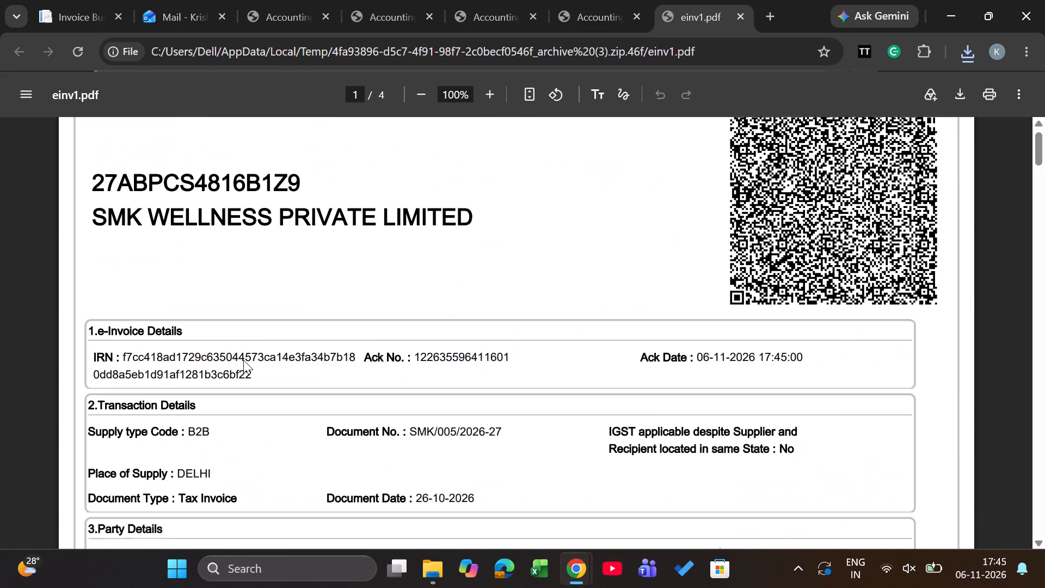
{"action": "scroll", "coordinate": [243, 360], "scroll_direction": "down", "scroll_amount": 1}
{"action": "scroll", "coordinate": [243, 360], "scroll_direction": "right", "scroll_amount": 1}
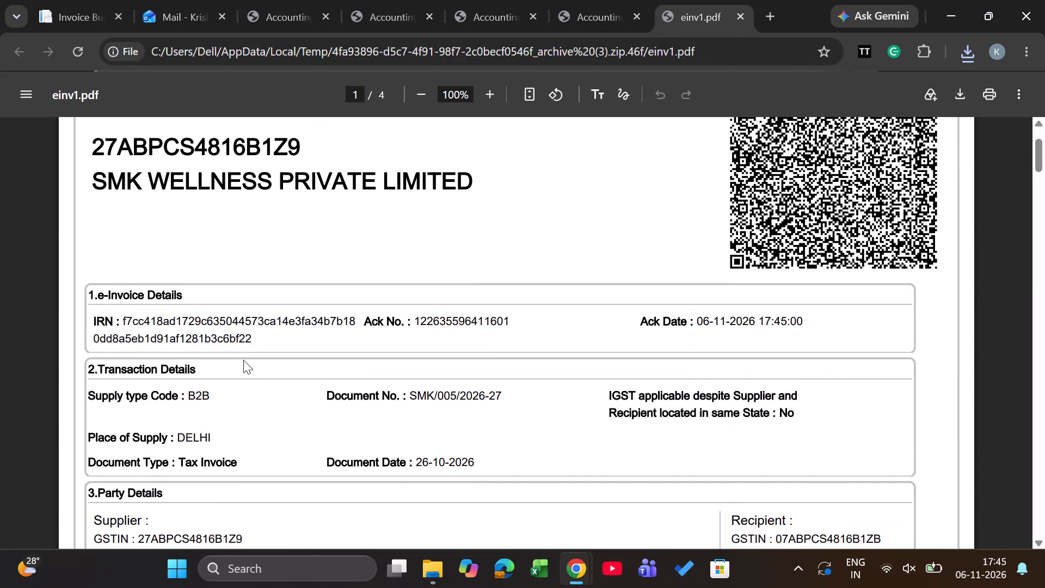
{"action": "scroll", "coordinate": [243, 360], "scroll_direction": "down", "scroll_amount": 2}
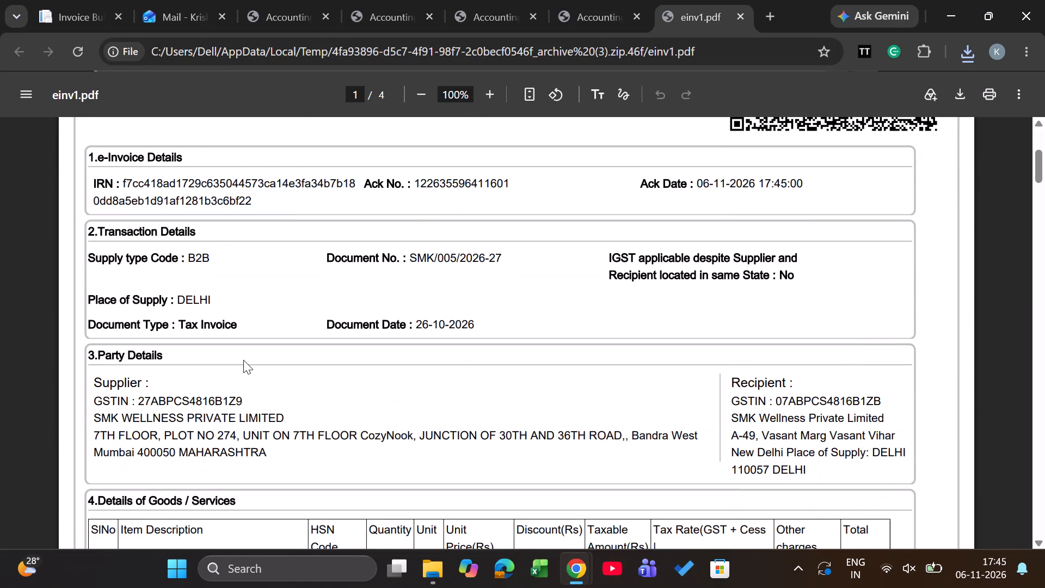
{"action": "scroll", "coordinate": [243, 360], "scroll_direction": "down", "scroll_amount": 4}
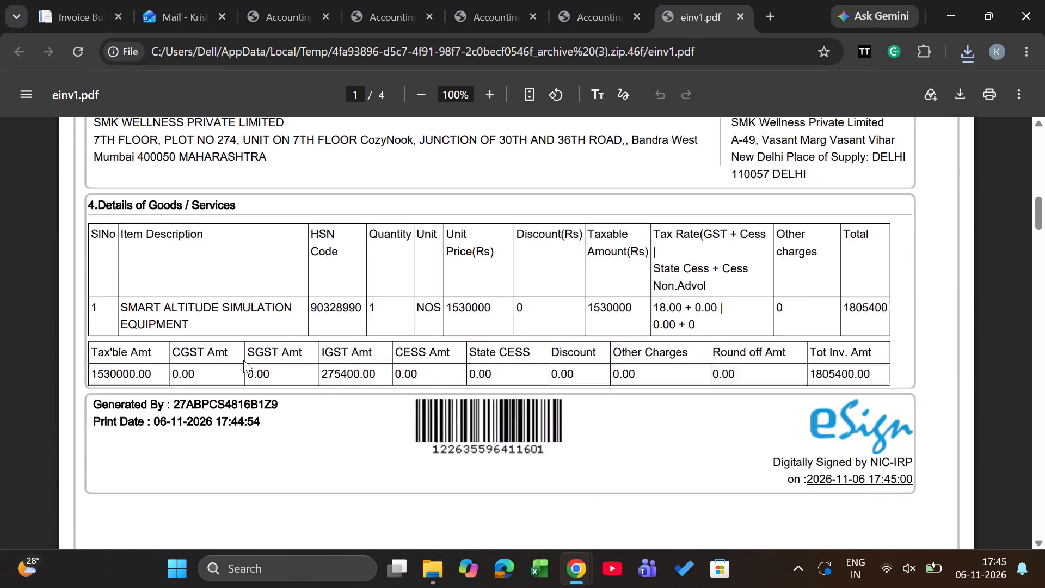
{"action": "scroll", "coordinate": [243, 360], "scroll_direction": "down", "scroll_amount": 5}
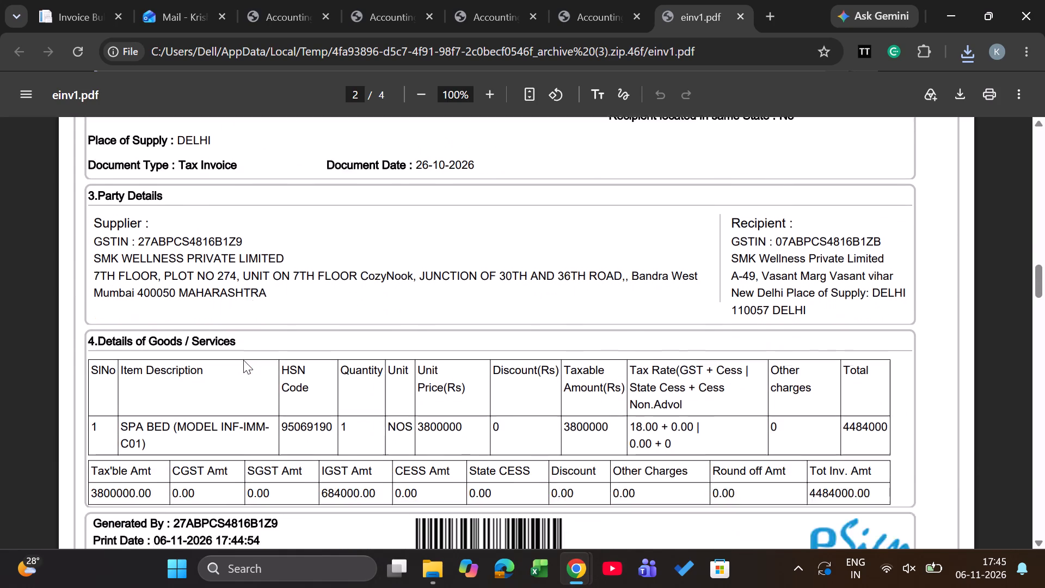
{"action": "scroll", "coordinate": [243, 360], "scroll_direction": "down", "scroll_amount": 8}
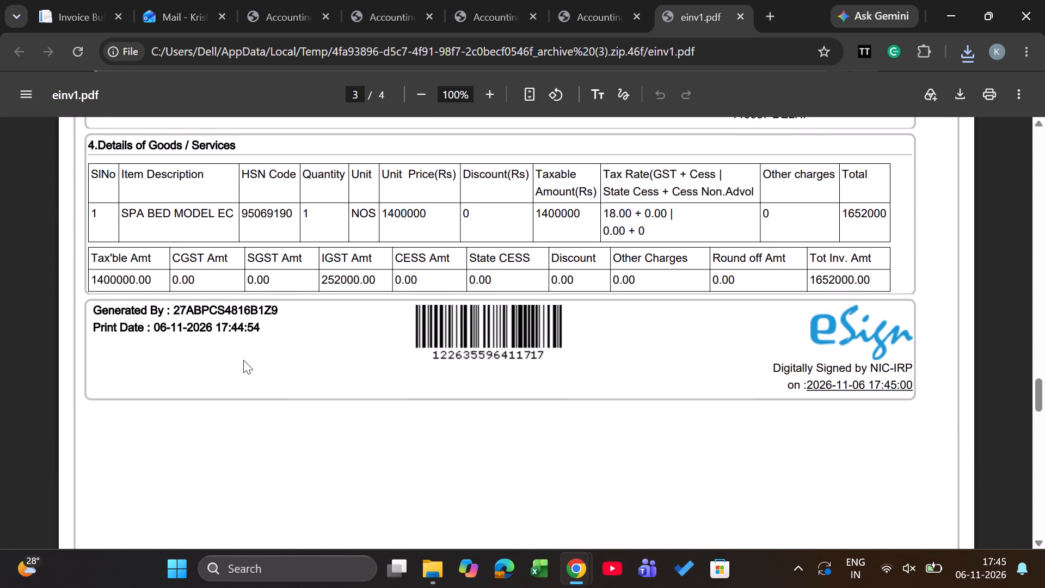
{"action": "scroll", "coordinate": [243, 360], "scroll_direction": "up", "scroll_amount": 3}
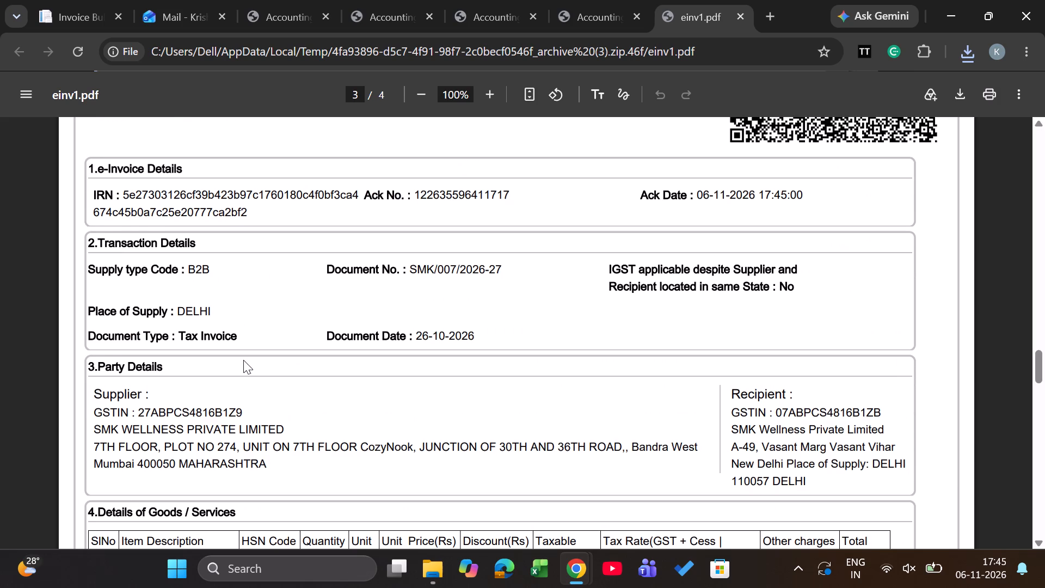
{"action": "scroll", "coordinate": [243, 360], "scroll_direction": "down", "scroll_amount": 9}
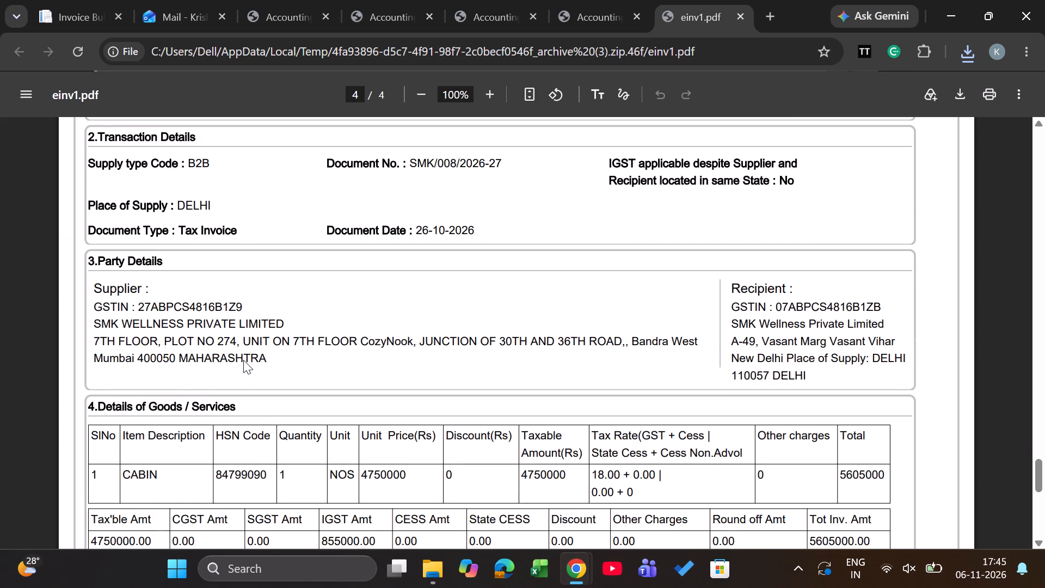
{"action": "scroll", "coordinate": [243, 360], "scroll_direction": "down", "scroll_amount": 3}
{"action": "scroll", "coordinate": [372, 275], "scroll_direction": "down", "scroll_amount": 5}
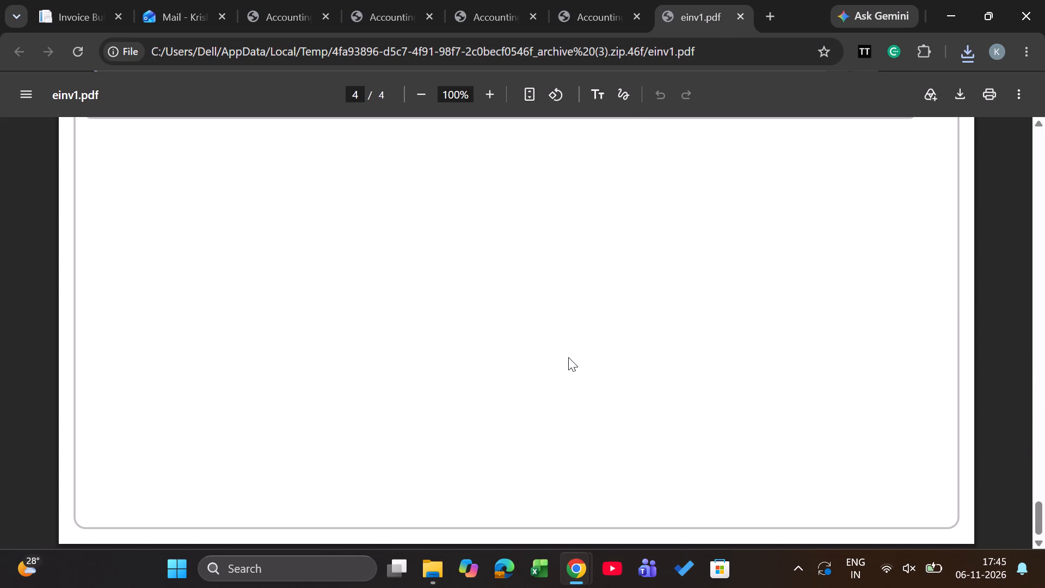
{"action": "left_click", "coordinate": [741, 15]}
Search Windows for WhatsApp and launch the app.
{"action": "left_click", "coordinate": [326, 563]}
{"action": "type", "text": "what"}
{"action": "key", "text": "Return"}
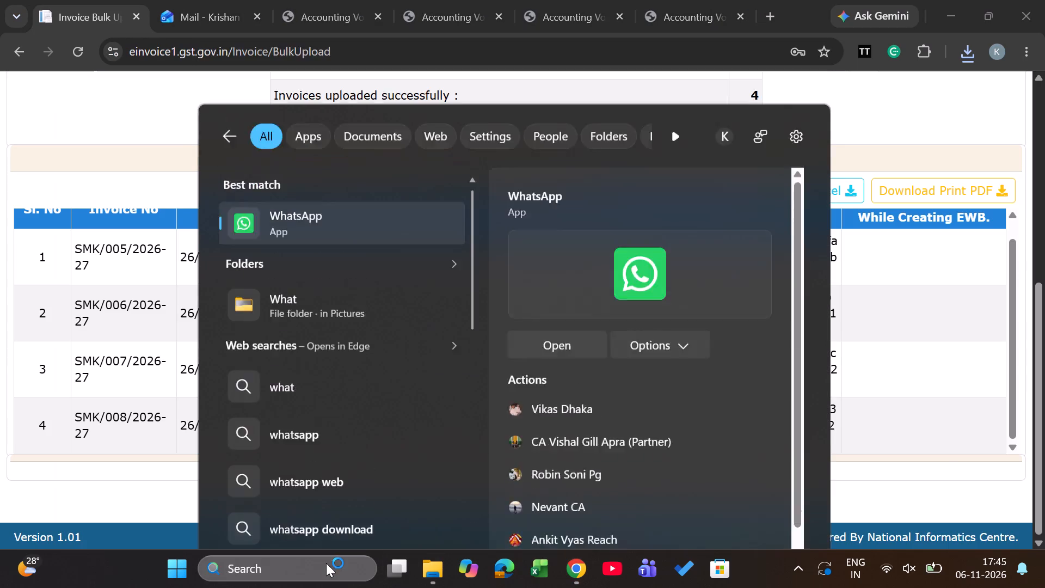
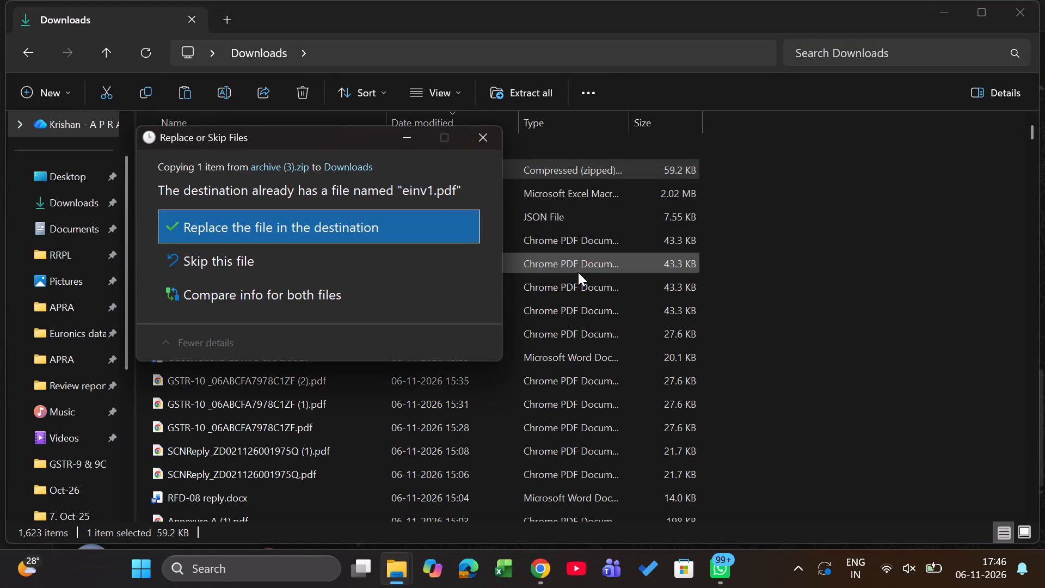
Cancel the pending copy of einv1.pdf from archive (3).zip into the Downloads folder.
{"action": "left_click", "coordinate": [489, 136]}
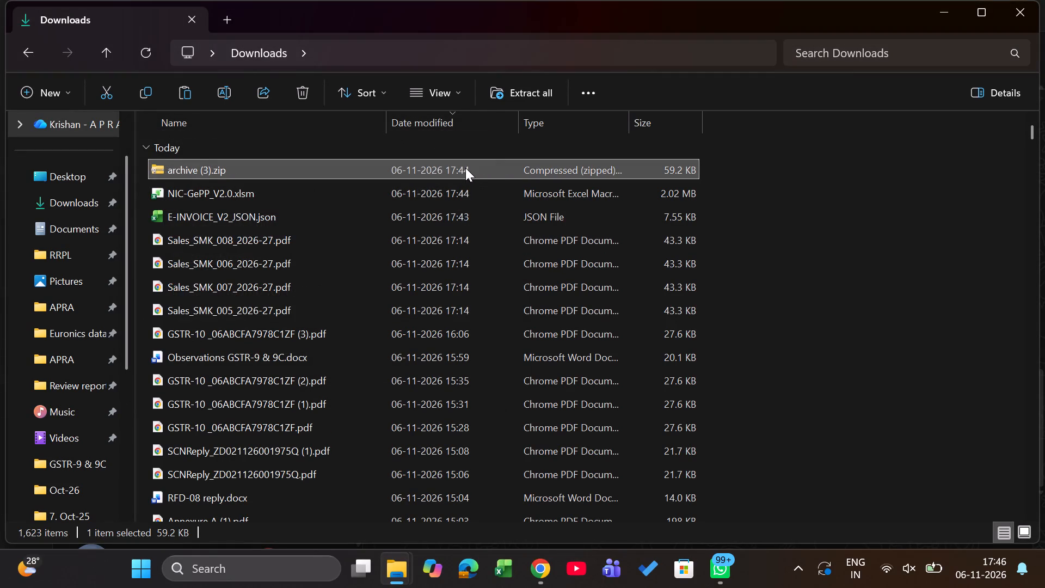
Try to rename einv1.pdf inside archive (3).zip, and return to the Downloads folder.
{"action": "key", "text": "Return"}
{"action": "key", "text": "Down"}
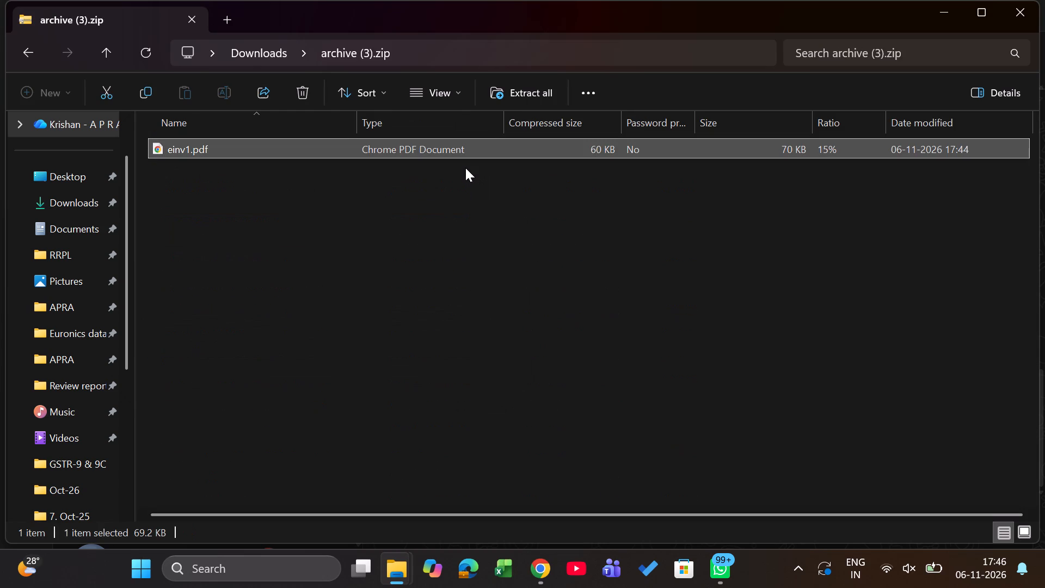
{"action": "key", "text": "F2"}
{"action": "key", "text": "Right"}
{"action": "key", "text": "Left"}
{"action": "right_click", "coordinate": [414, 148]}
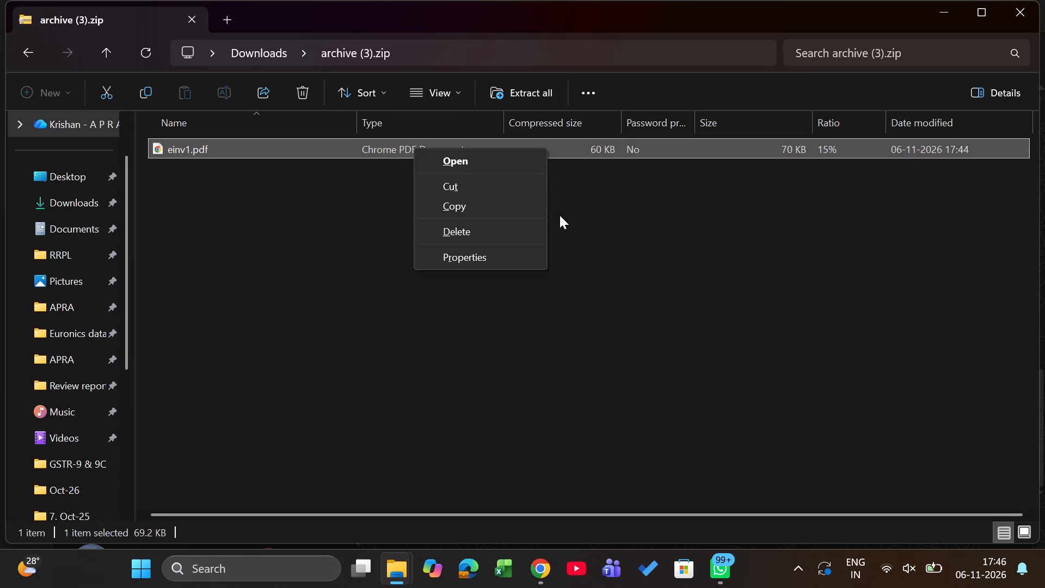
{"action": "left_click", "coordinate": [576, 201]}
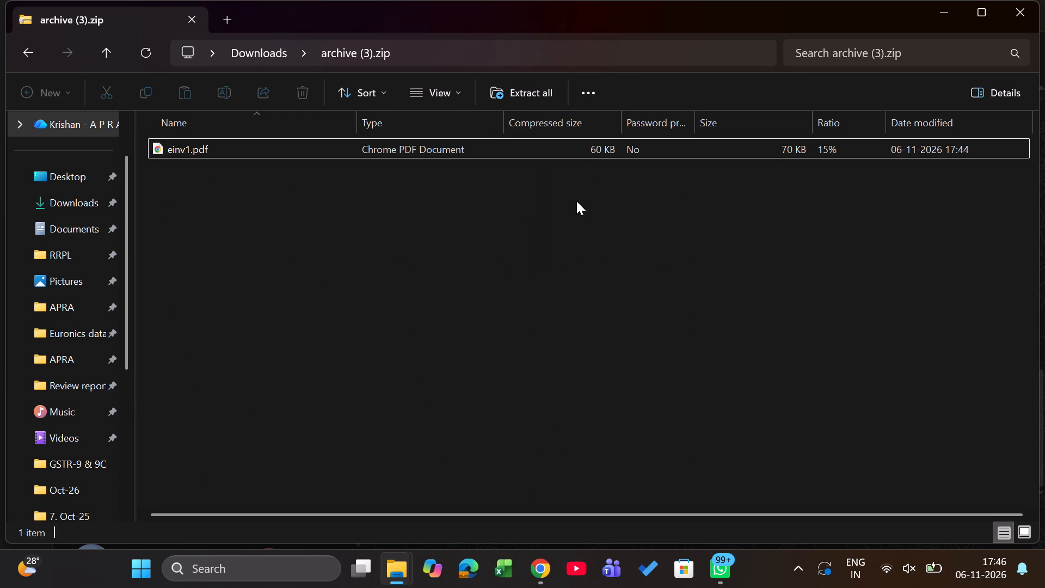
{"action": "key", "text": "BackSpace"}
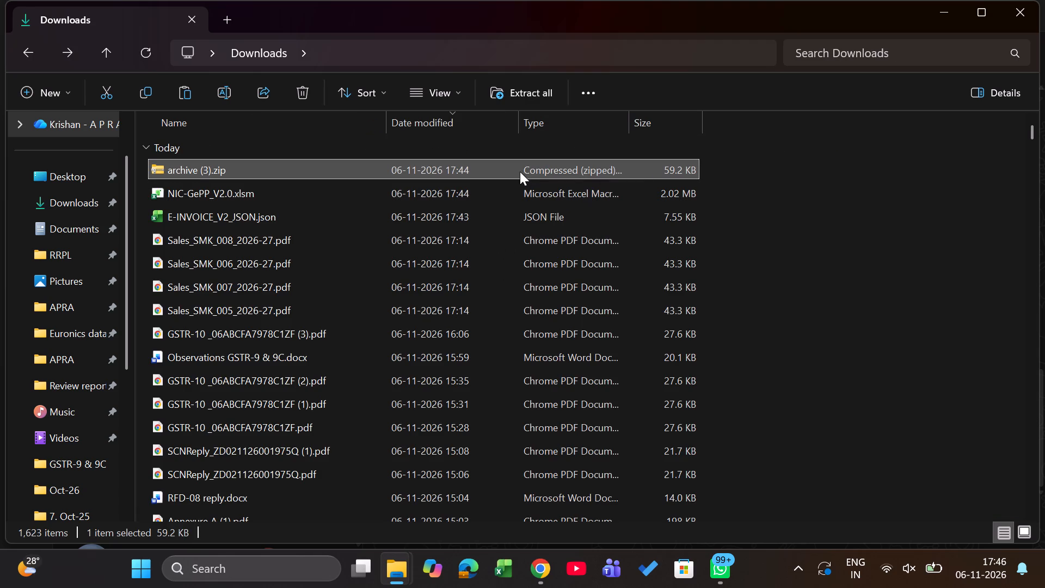
Extract all contents of archive (3).zip to the default archive (3) folder in Downloads.
{"action": "right_click", "coordinate": [519, 171]}
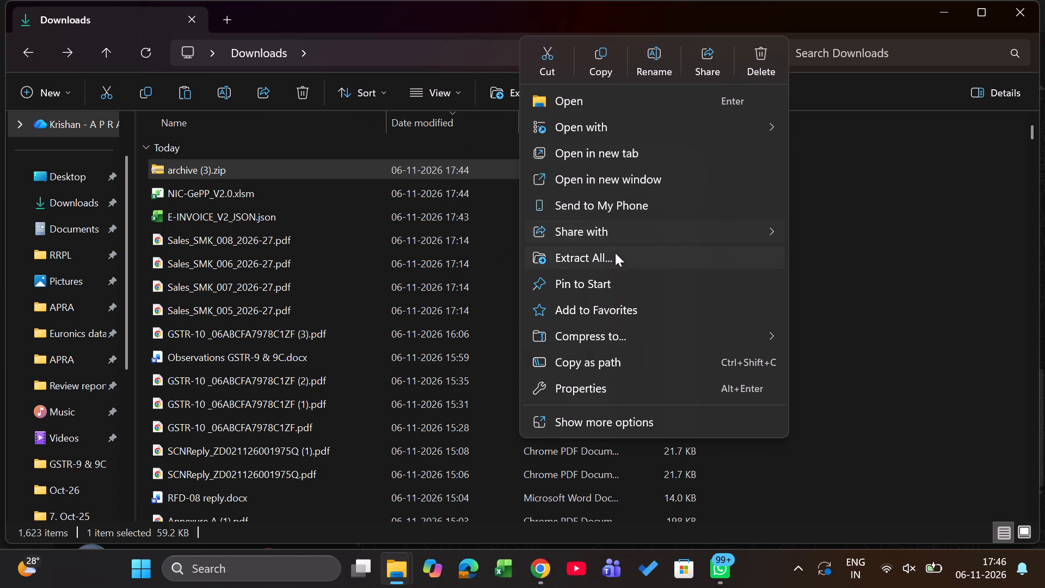
{"action": "left_click", "coordinate": [616, 251]}
{"action": "key", "text": "Return"}
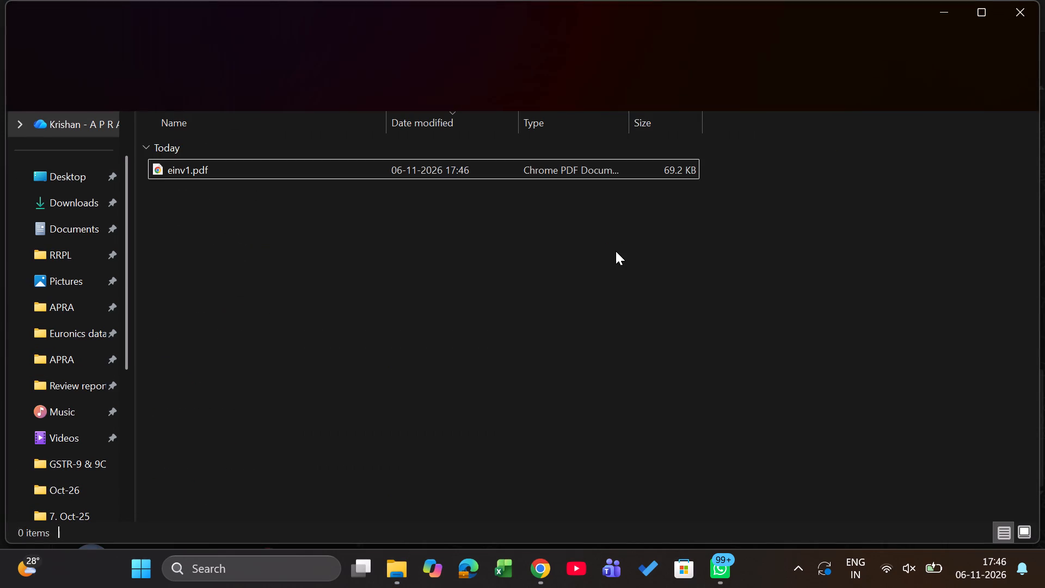
Rename einv1.pdf in the extracted archive (3) folder as einv5-8.pdf.
{"action": "key", "text": "BackSpace"}
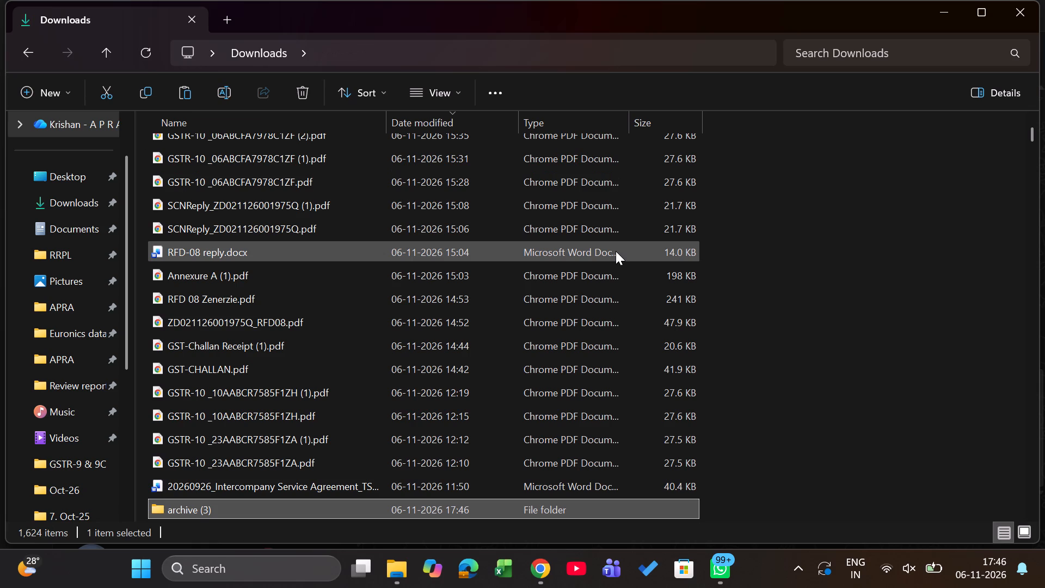
{"action": "key", "text": "Up"}
{"action": "key", "text": "Down"}
{"action": "key", "text": "Return"}
{"action": "key", "text": "Down"}
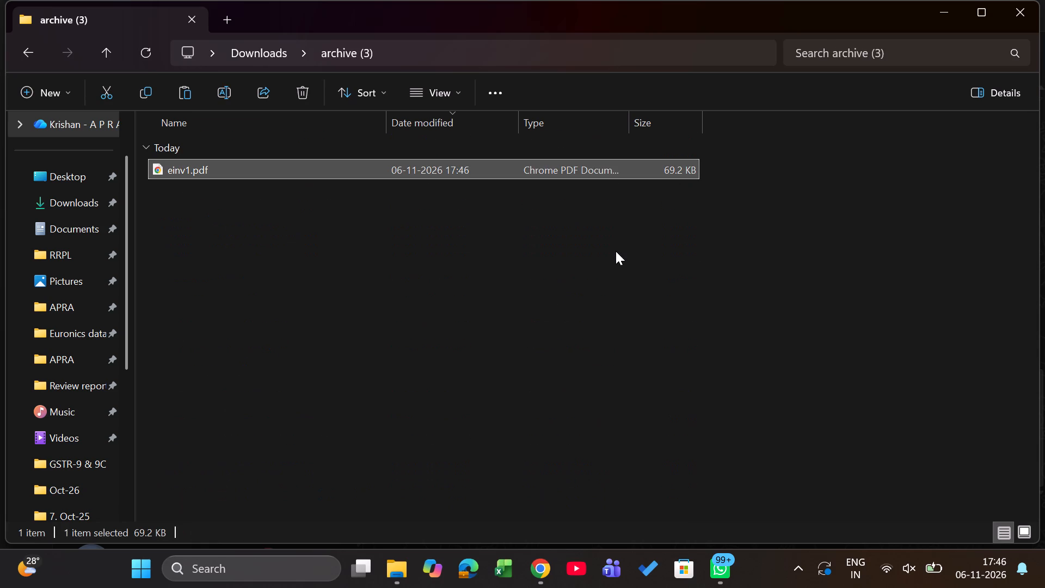
{"action": "key", "text": "F2"}
{"action": "key", "text": "Right"}
{"action": "key", "text": "BackSpace"}
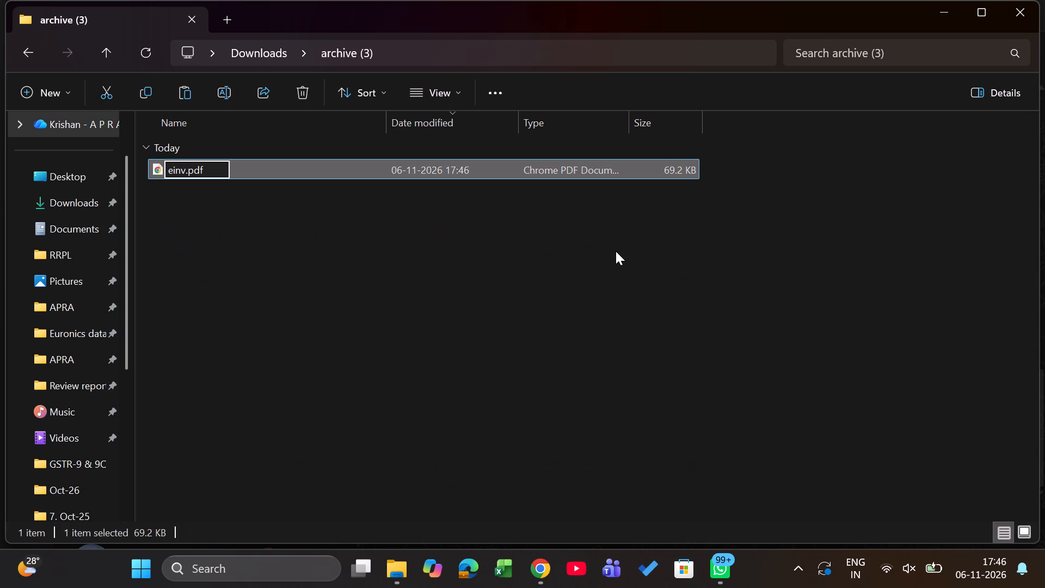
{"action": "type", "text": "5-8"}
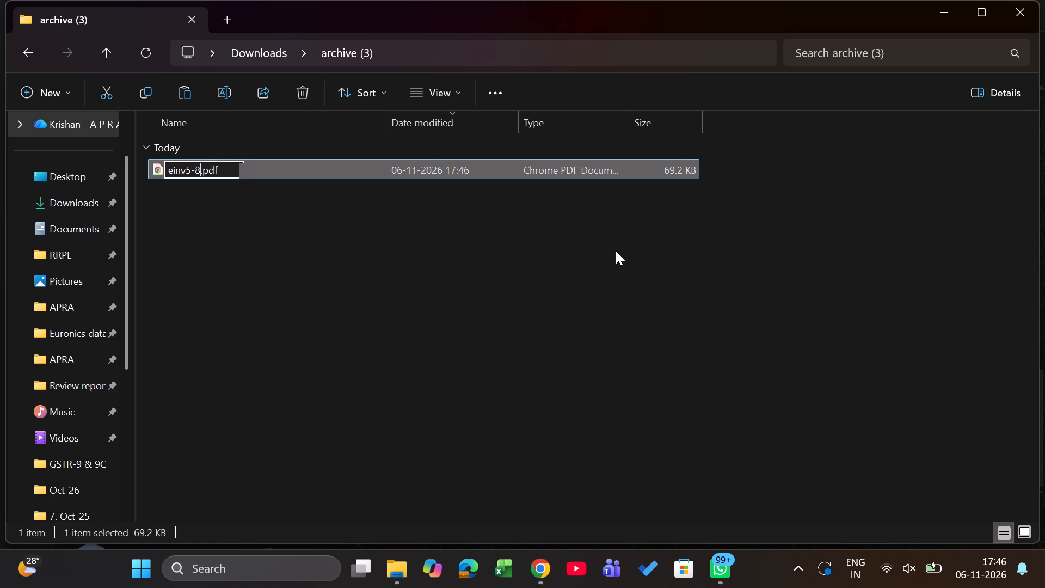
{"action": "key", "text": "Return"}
Copy einv5-8.pdf from the archive (3) folder and switch to another open window.
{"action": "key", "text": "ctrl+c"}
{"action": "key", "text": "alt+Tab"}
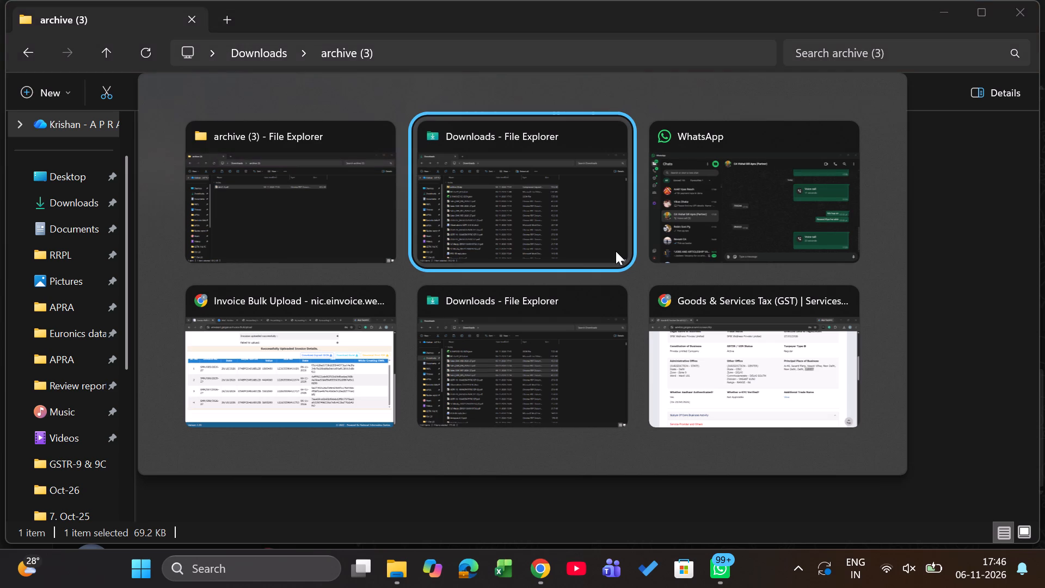